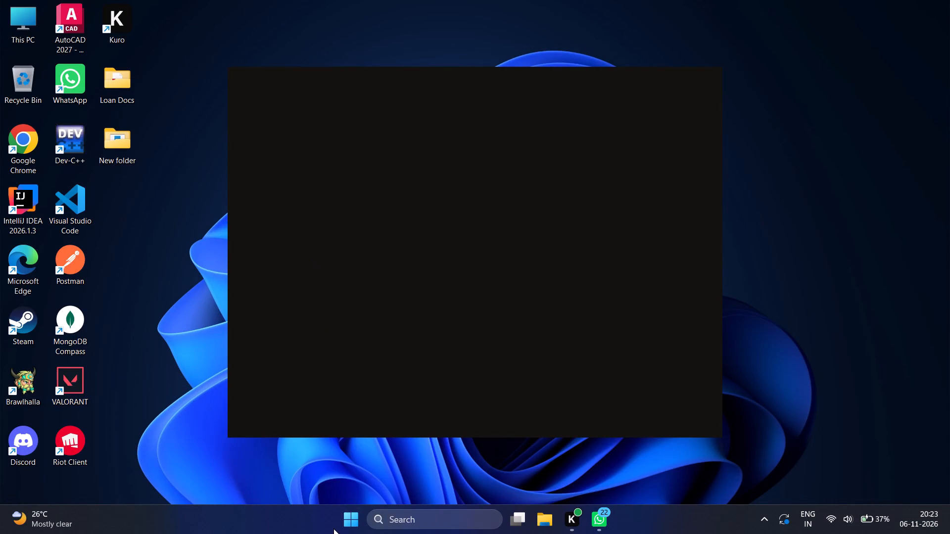
Open the saved WhatsApp Video 2026-11-06 at 20.21.40 from the Downloads folder in File Explorer for playback.
left_click(540, 523)
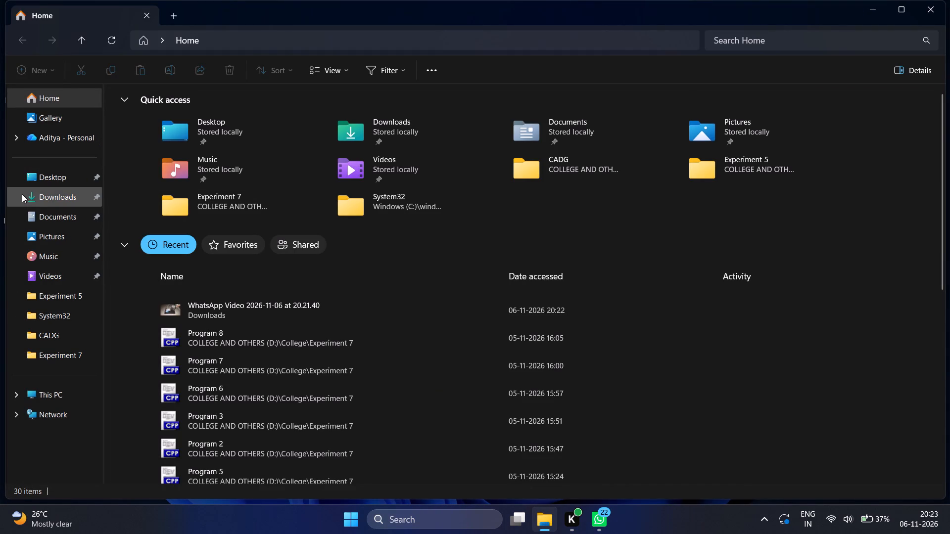
left_click(22, 194)
left_click(58, 196)
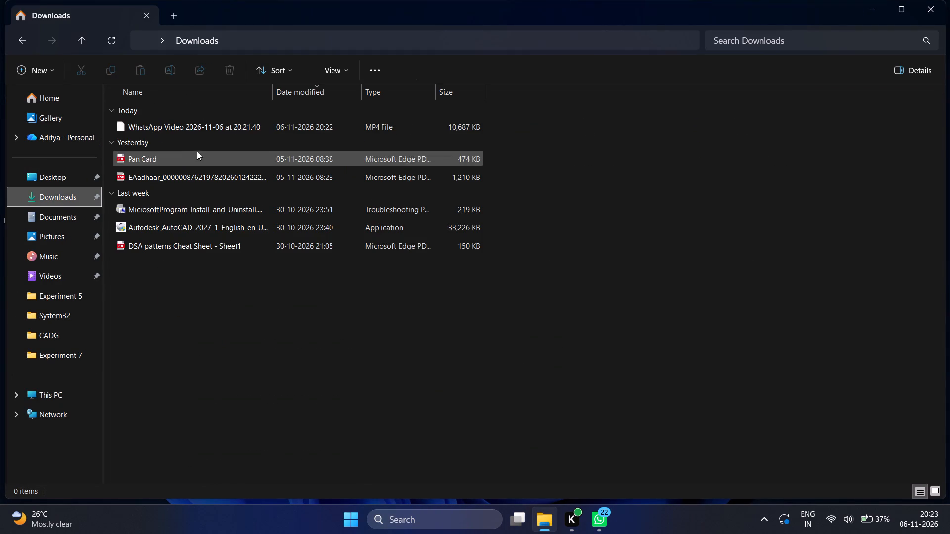
left_click(197, 126)
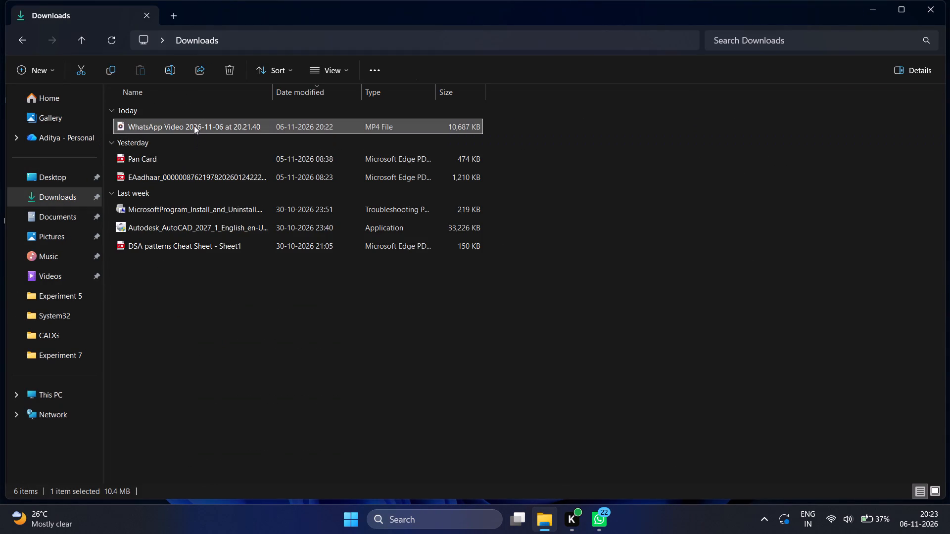
double_click(194, 126)
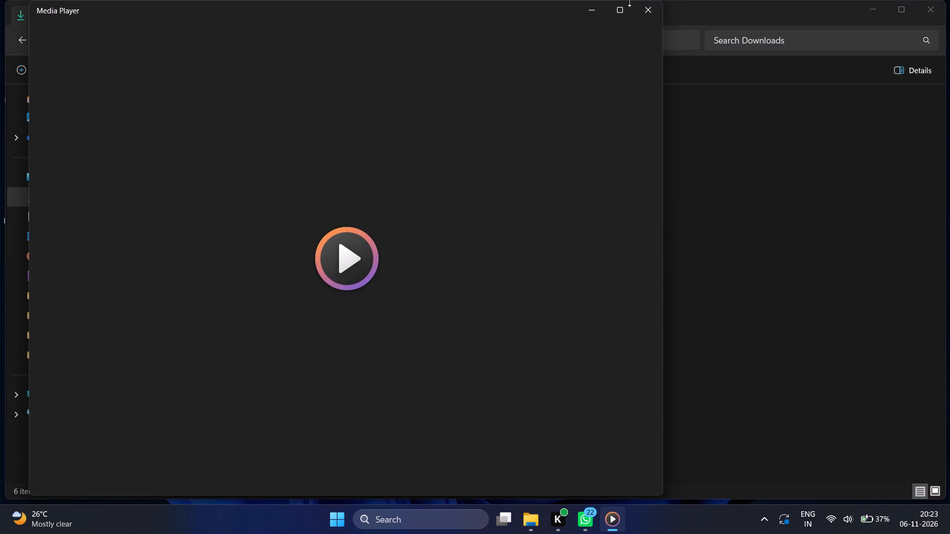
Maximize the video player window, view the start of the circuit video, and pause it at about 5 seconds.
left_click(622, 9)
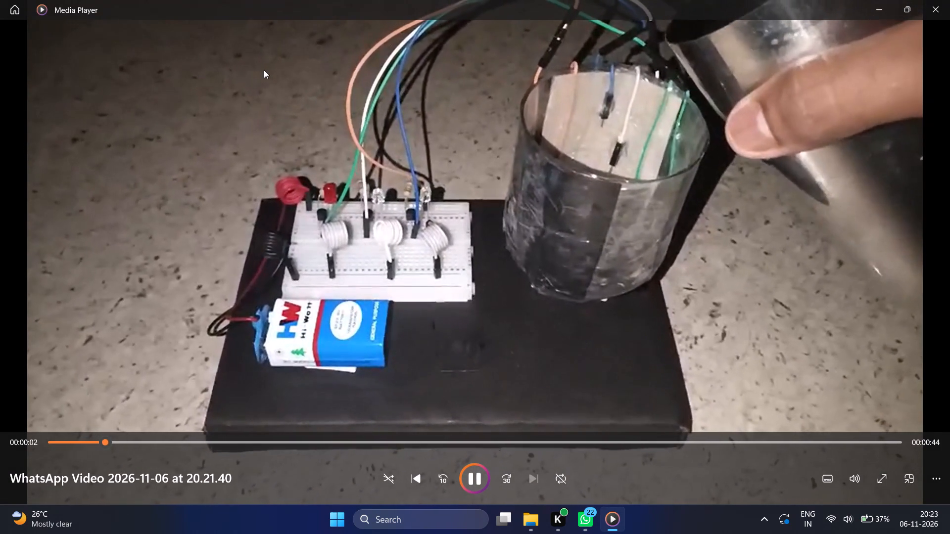
left_click_drag(206, 95, 215, 98)
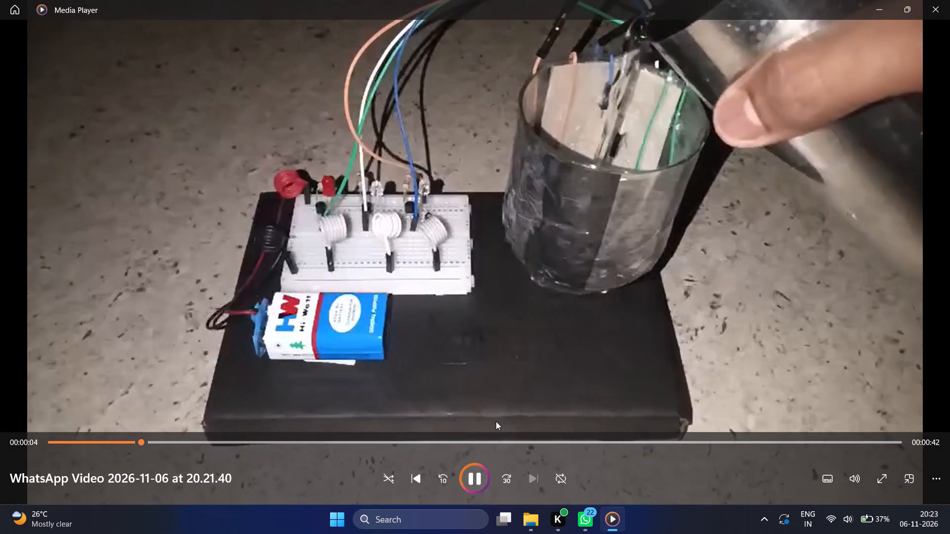
left_click(472, 480)
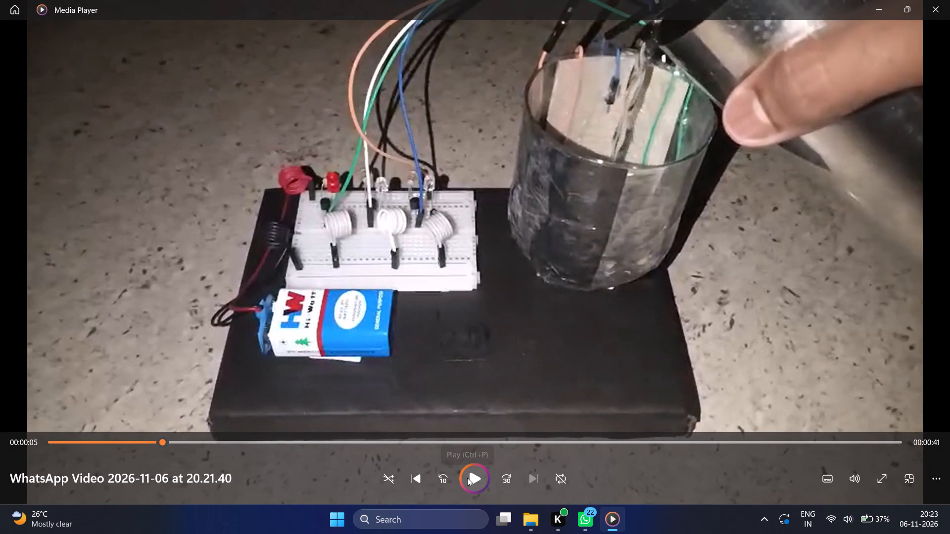
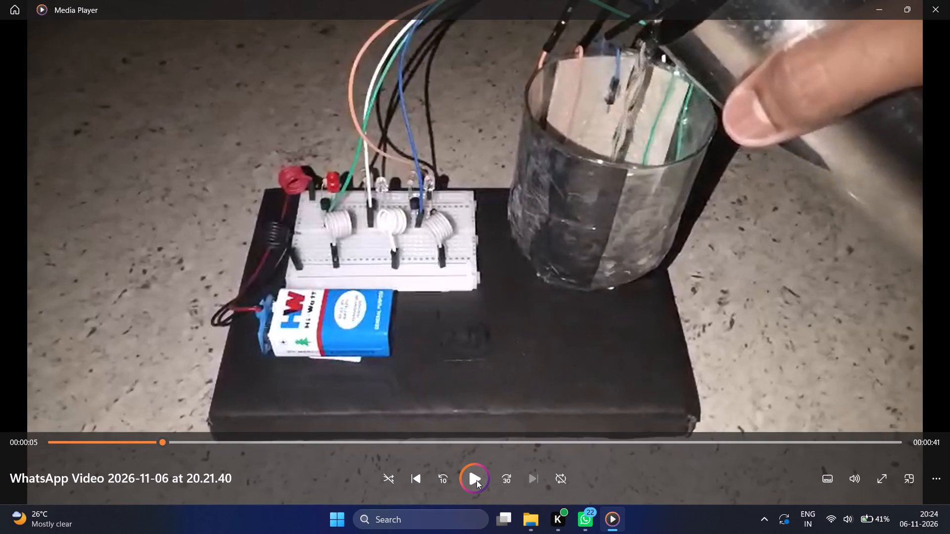
Resume playback of the circuit video briefly and minimize the video player to return to the Downloads folder.
left_click(476, 480)
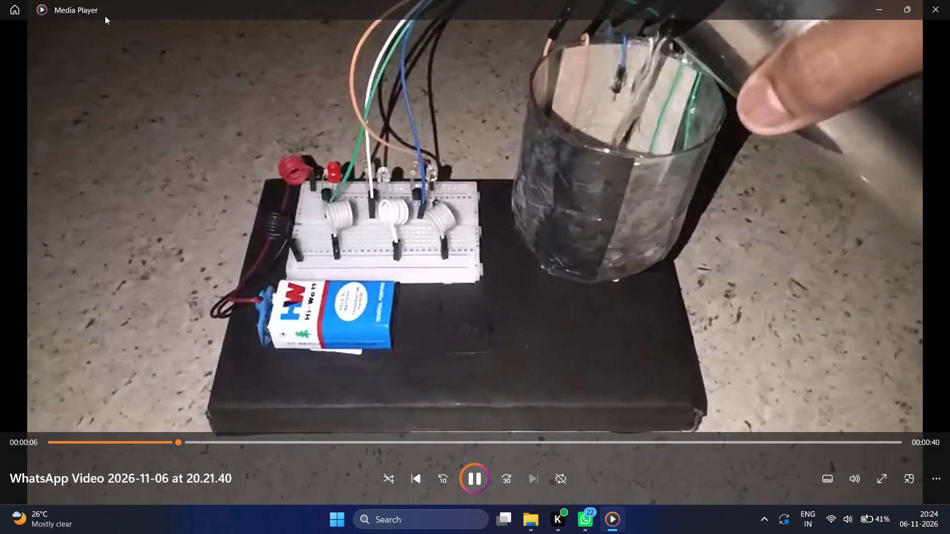
left_click(883, 8)
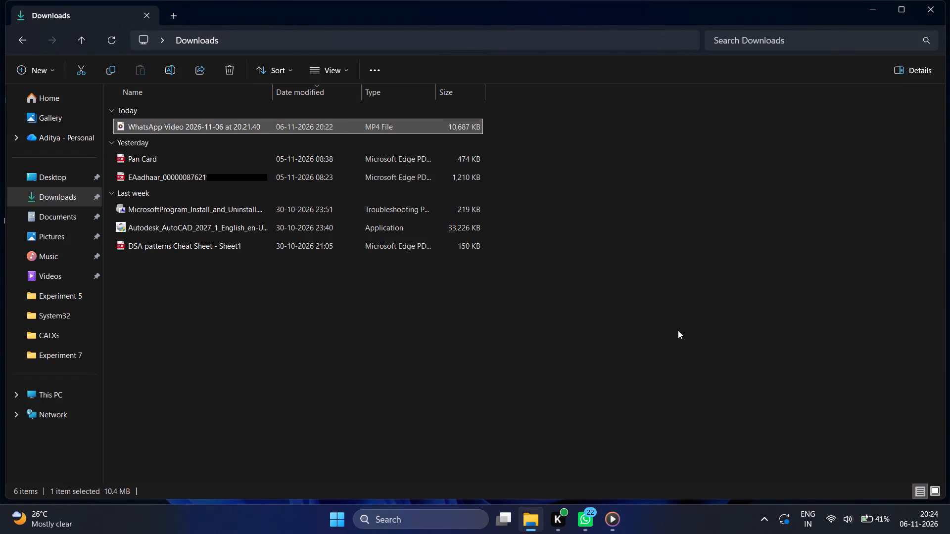
Turn the system volume up to 100.
key("F7")
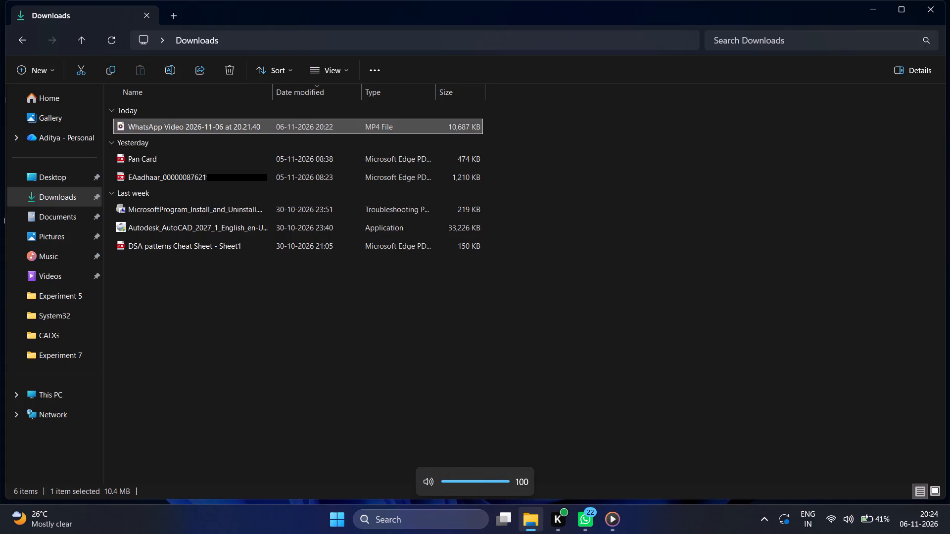
Search the computer for "cli" and open the Microsoft Clipchamp video editor.
left_click(438, 519)
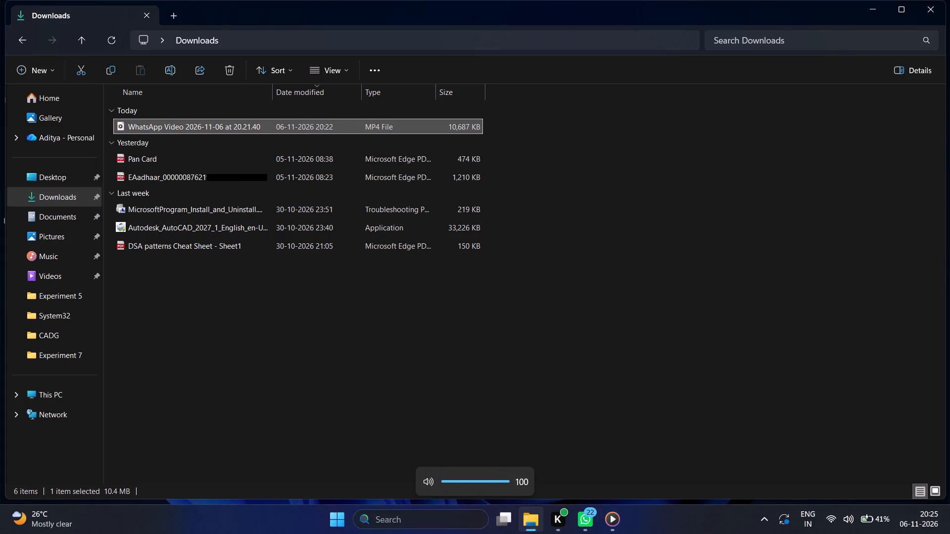
left_click_drag(361, 533, 377, 533)
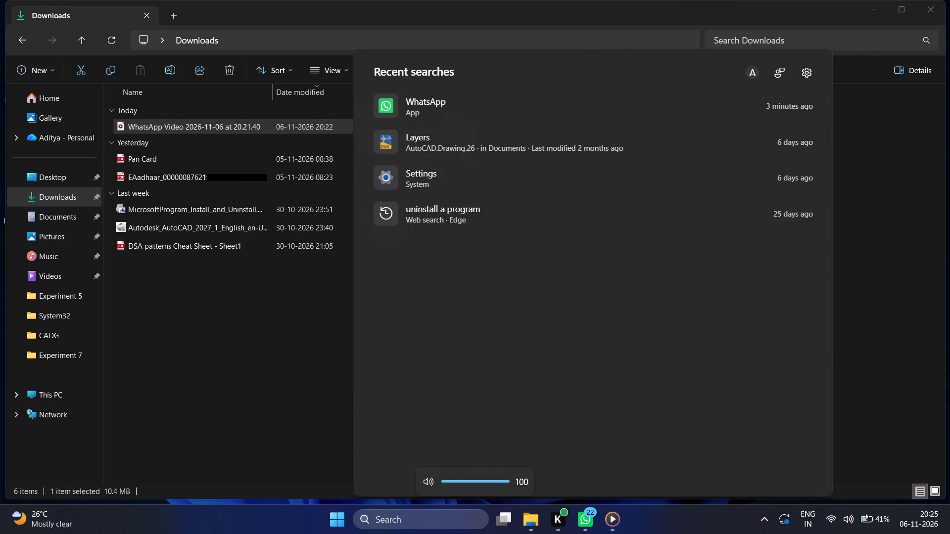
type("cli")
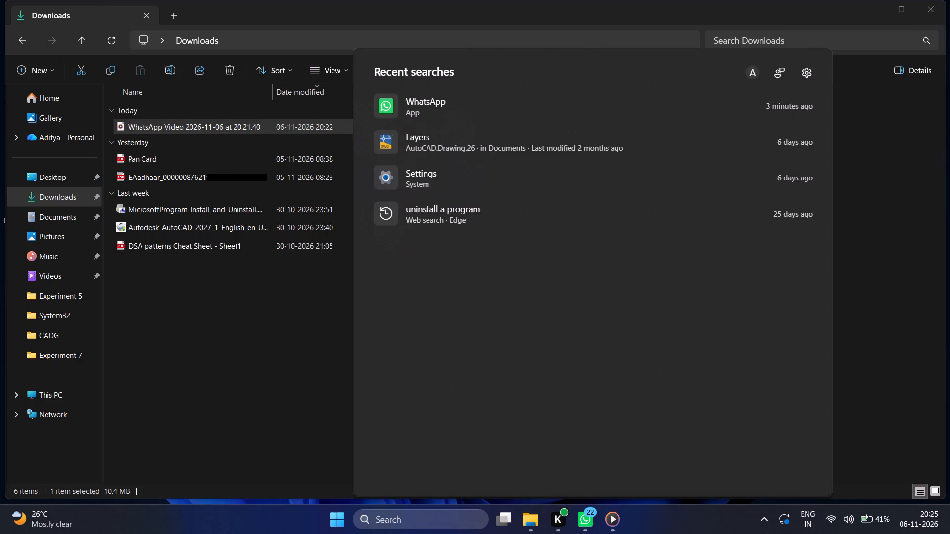
left_click(384, 518)
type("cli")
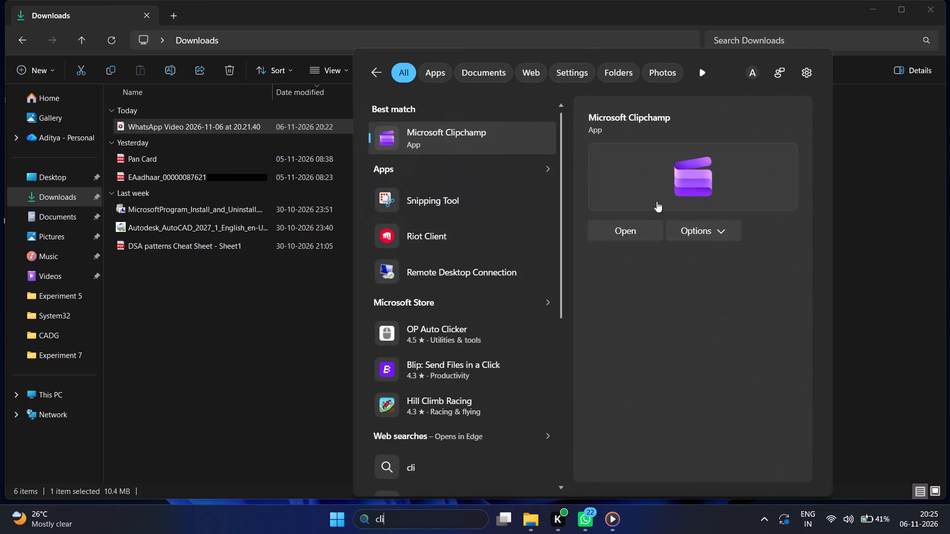
left_click(646, 235)
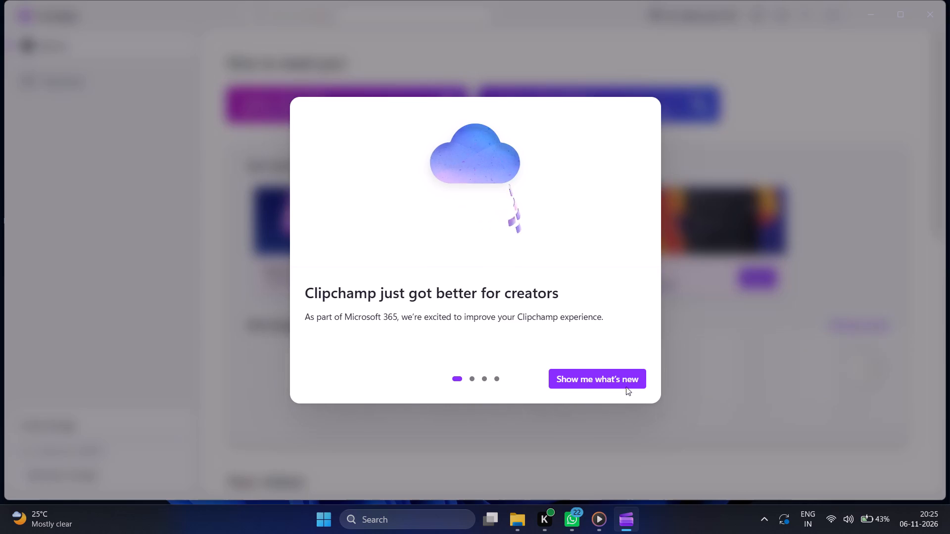
Go through the what's-new introduction to its end and close it.
left_click(619, 384)
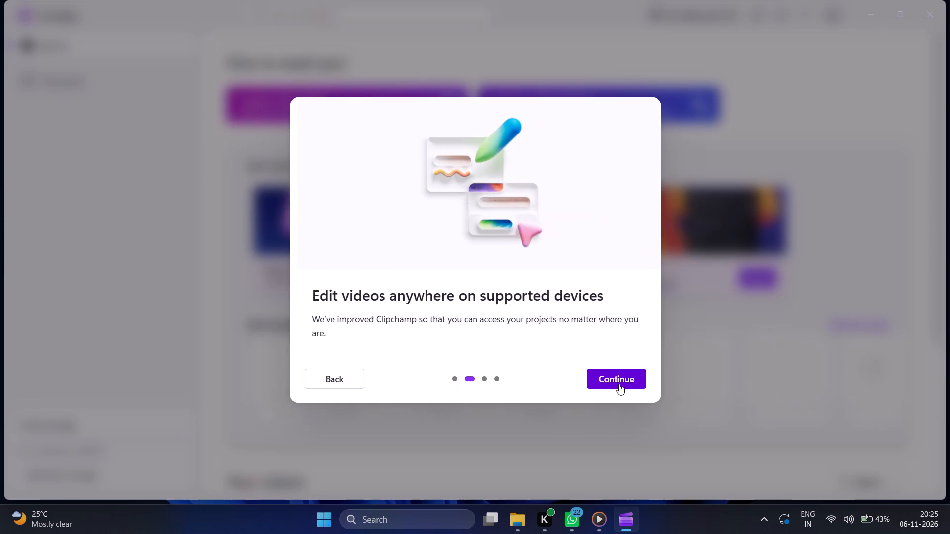
left_click(619, 383)
left_click(619, 383)
left_click(619, 383)
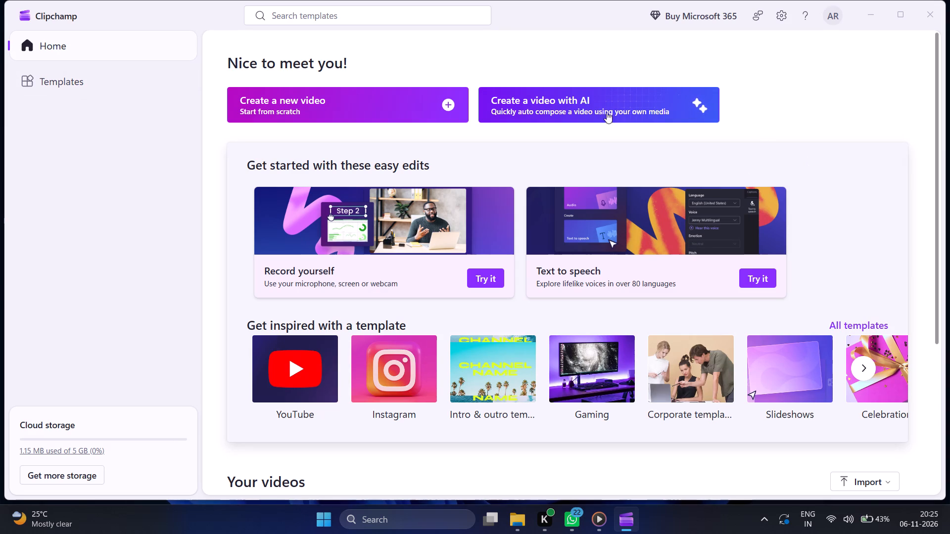
Create a new video project from scratch.
left_click(319, 101)
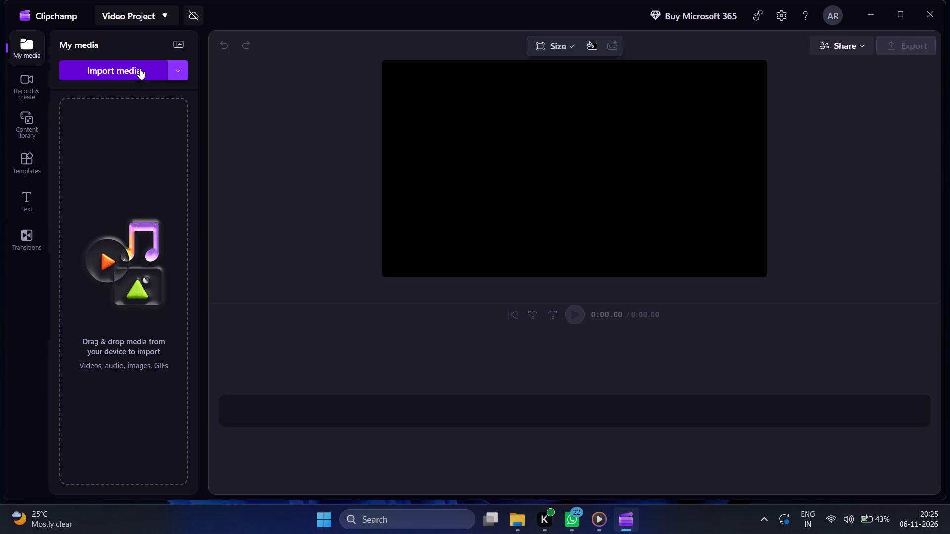
Import the video "WhatsApp Video 2026-11-06 at 20.21.40" from the Downloads folder into the project's media.
left_click(140, 68)
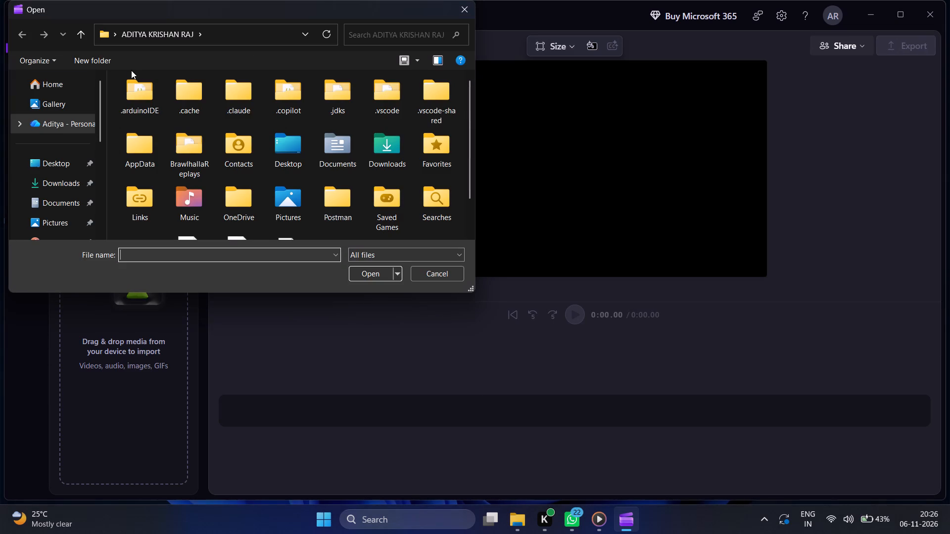
left_click(64, 177)
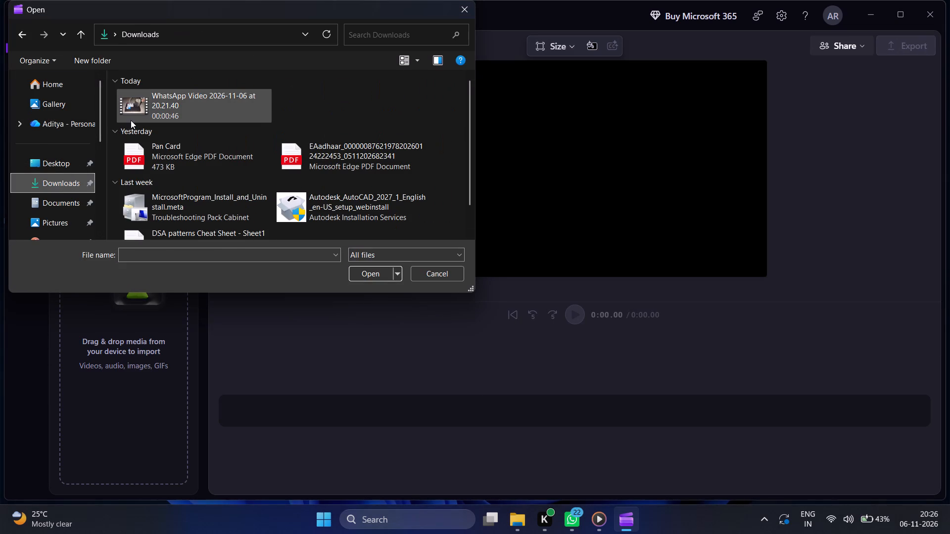
left_click(131, 120)
left_click(376, 267)
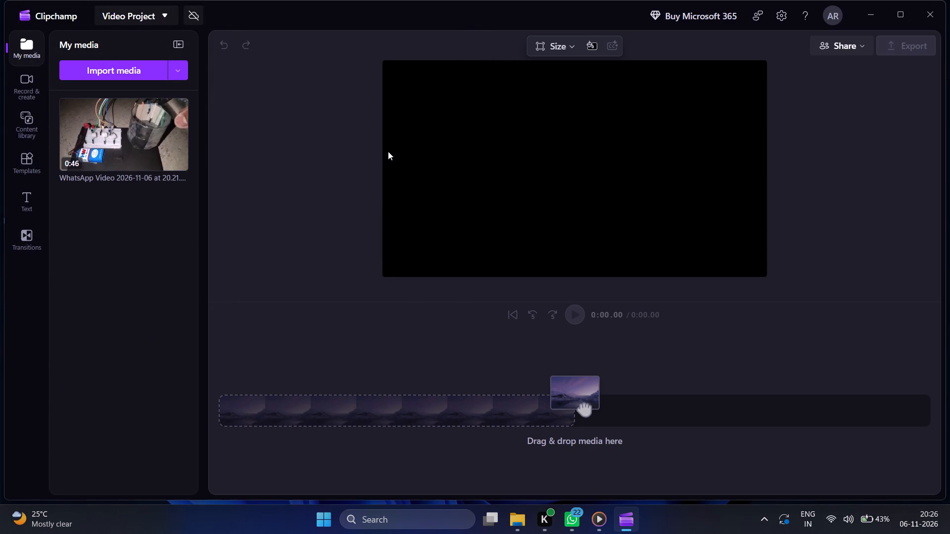
Place the imported WhatsApp video at the start of the empty timeline.
left_click_drag(126, 153, 316, 362)
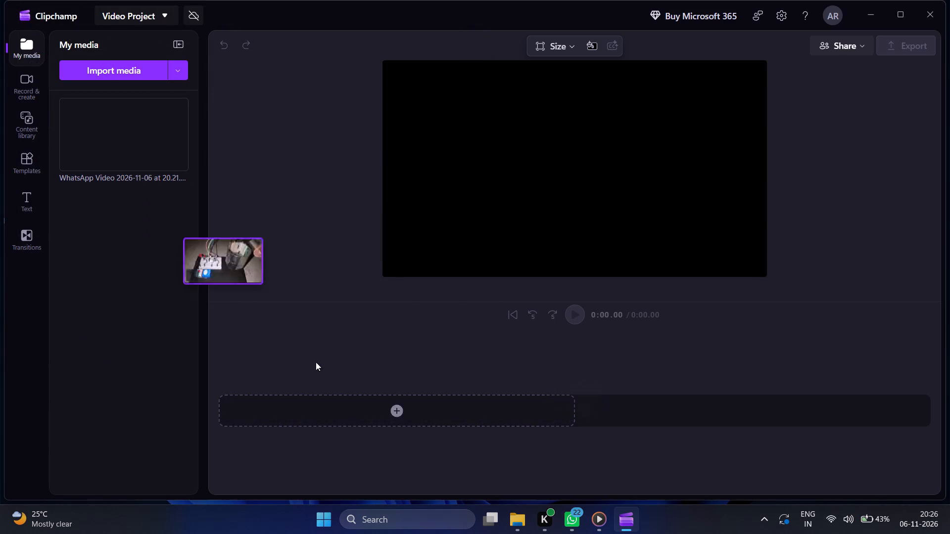
left_click_drag(316, 362, 400, 438)
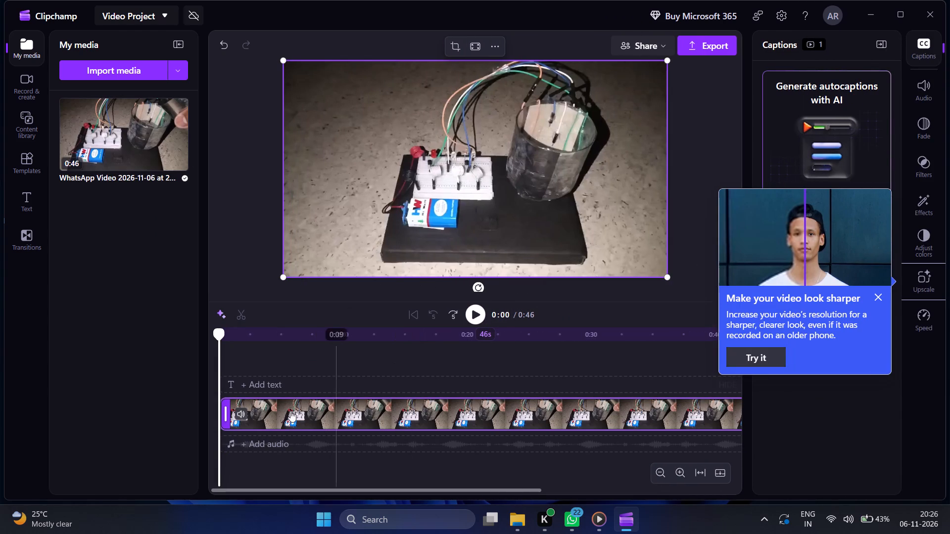
Mute the audio of the WhatsApp video clip on the timeline.
left_click(242, 414)
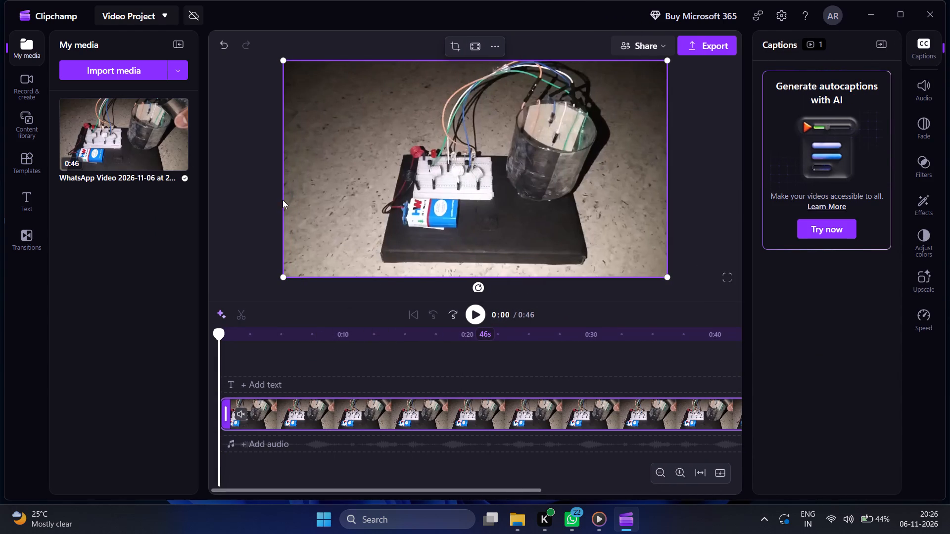
Play the WhatsApp video and split the timeline clip at about 0:08 and again at about 0:11.
left_click(477, 315)
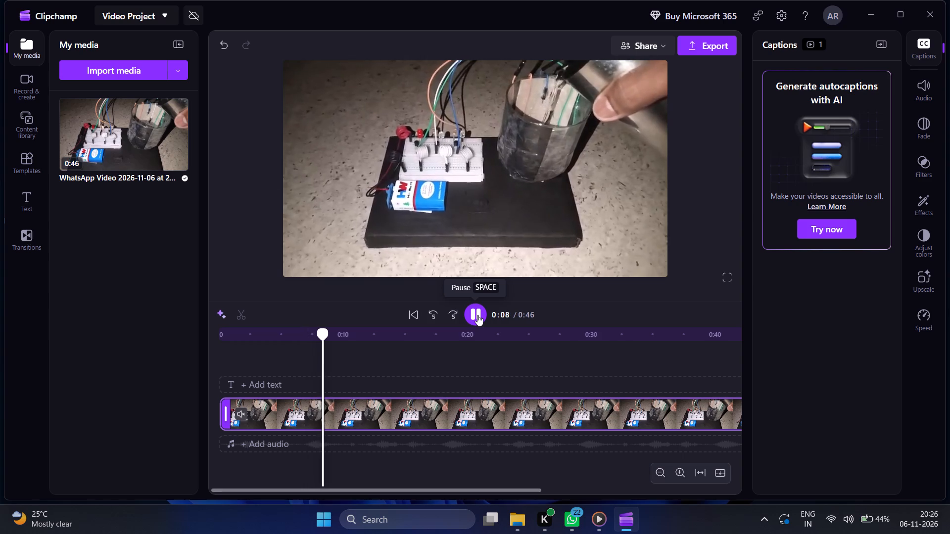
left_click(477, 315)
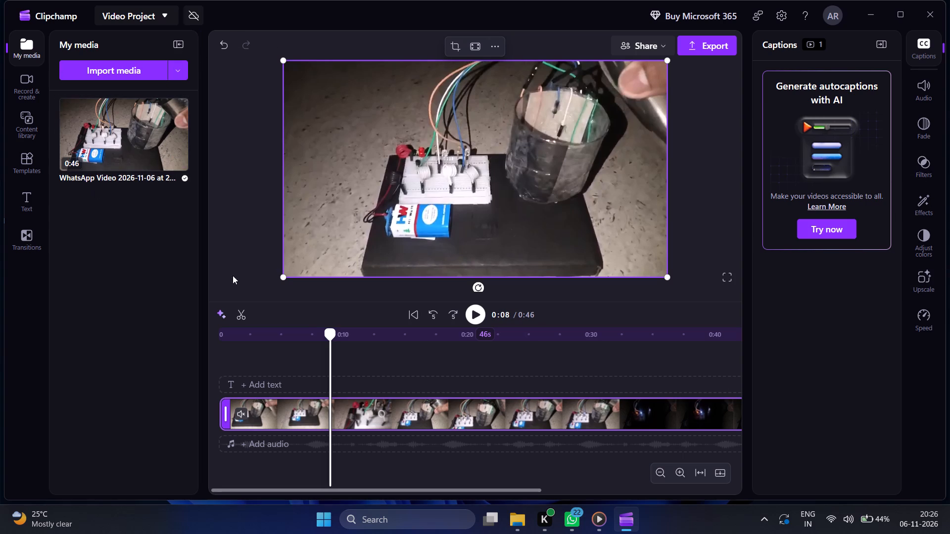
left_click(240, 309)
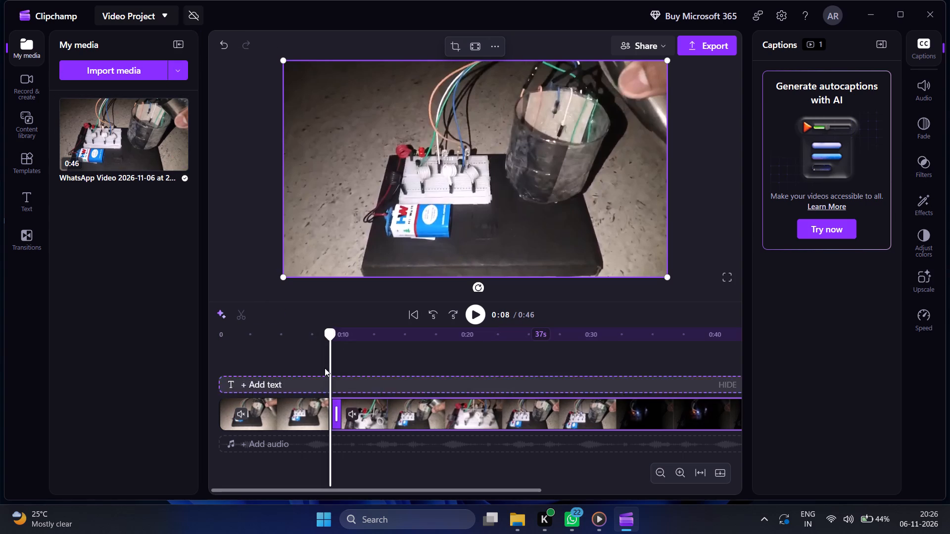
left_click(475, 314)
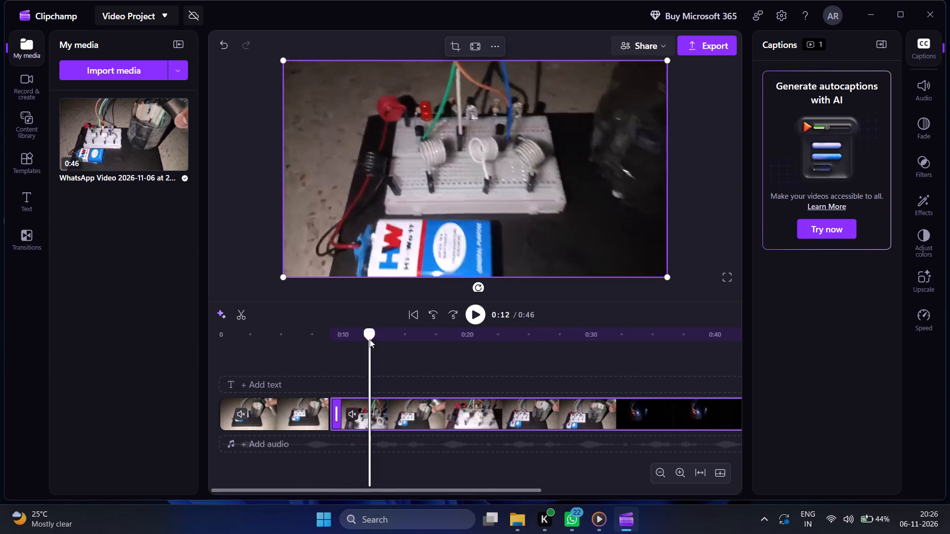
left_click_drag(371, 330, 350, 334)
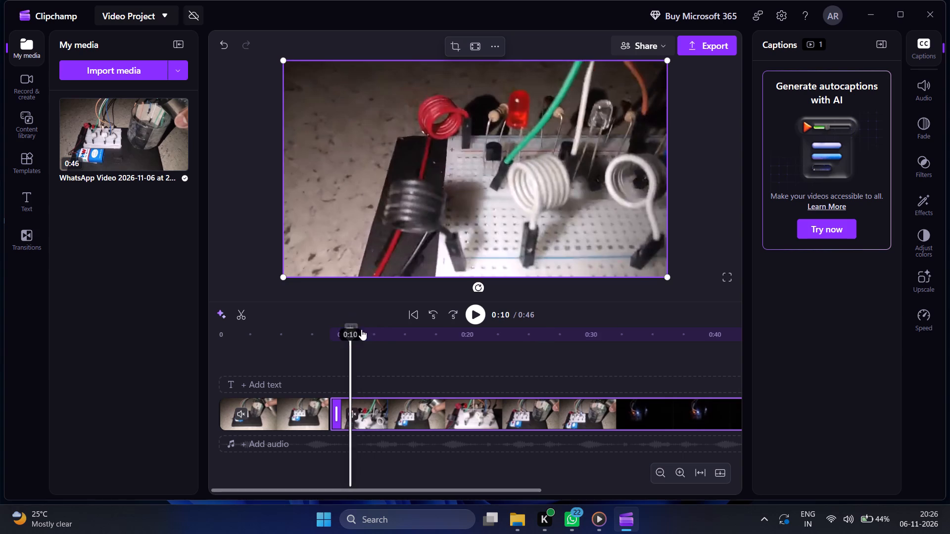
left_click(475, 317)
left_click(476, 317)
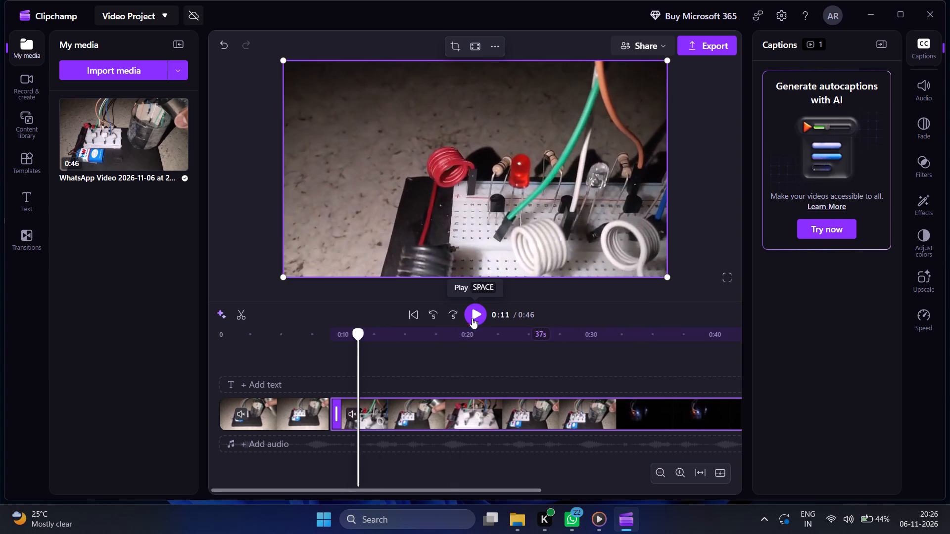
left_click(241, 316)
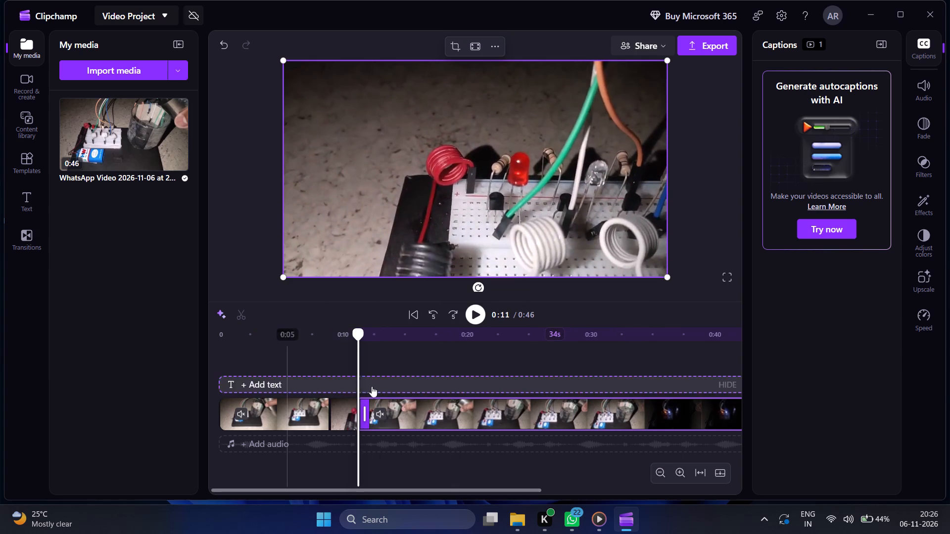
Continue through the remaining clip and split it at about 0:13 and about 0:18.
left_click(476, 319)
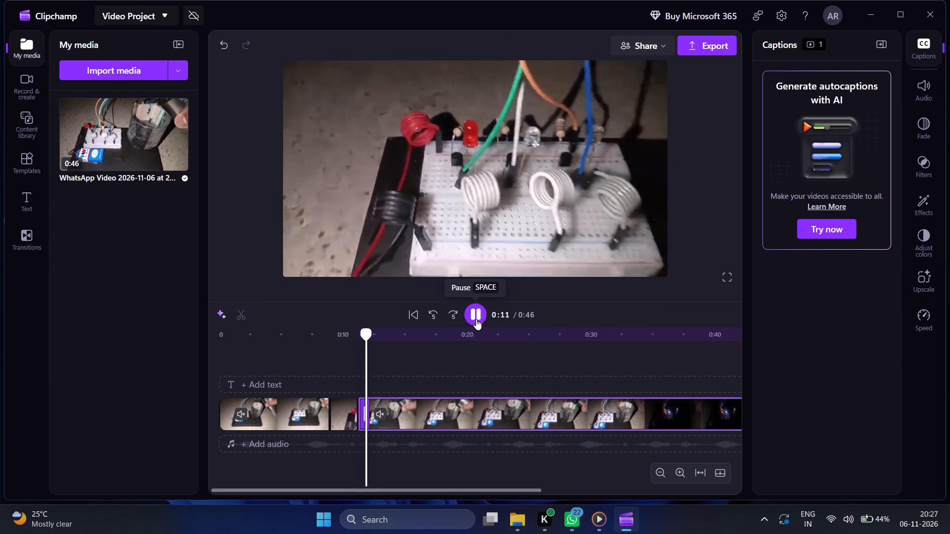
left_click(476, 319)
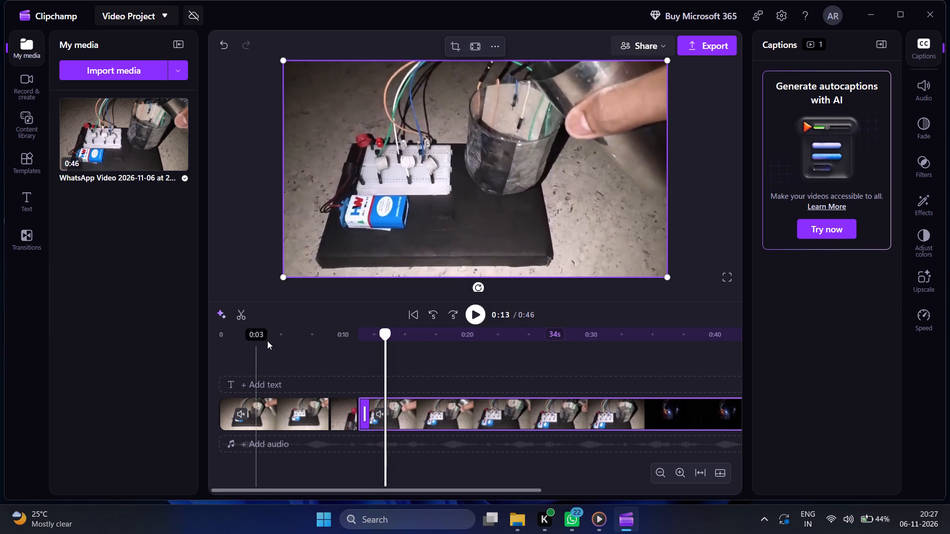
left_click(245, 316)
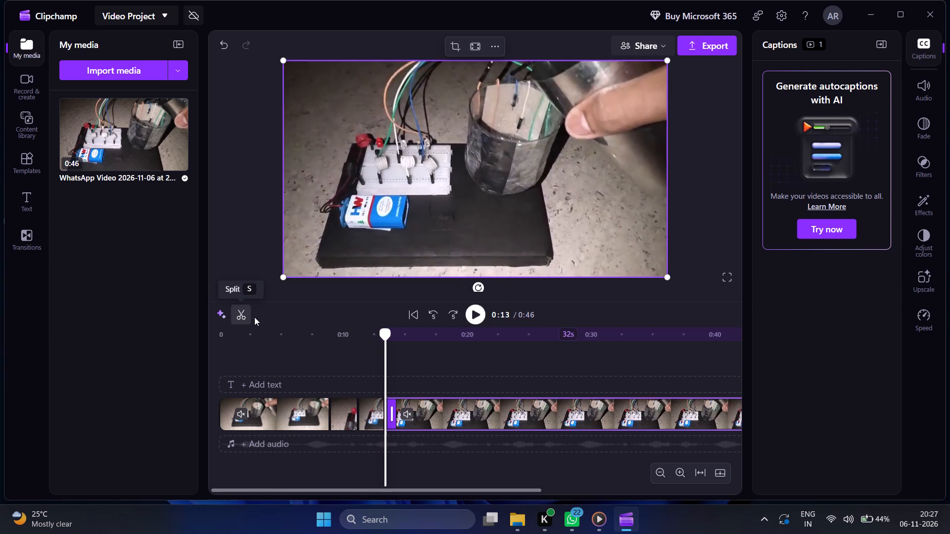
left_click(473, 315)
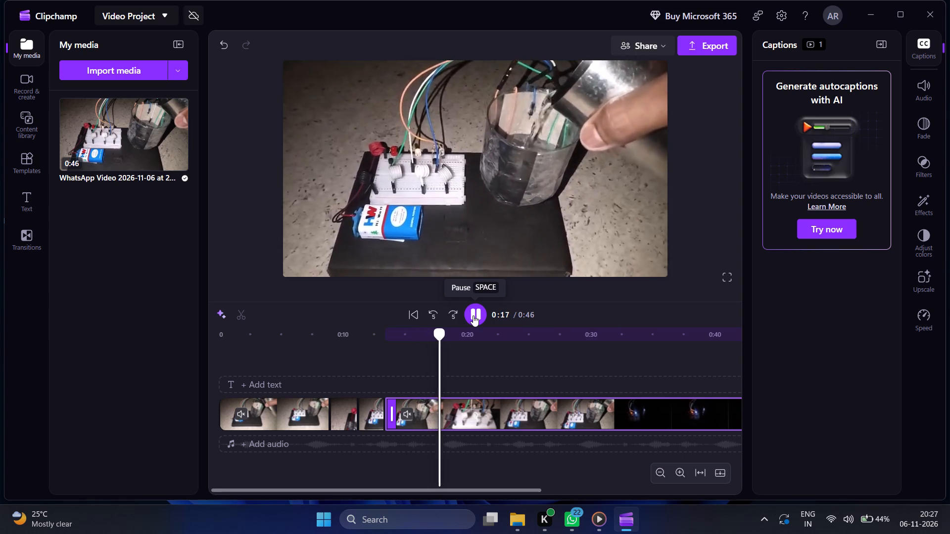
left_click(473, 315)
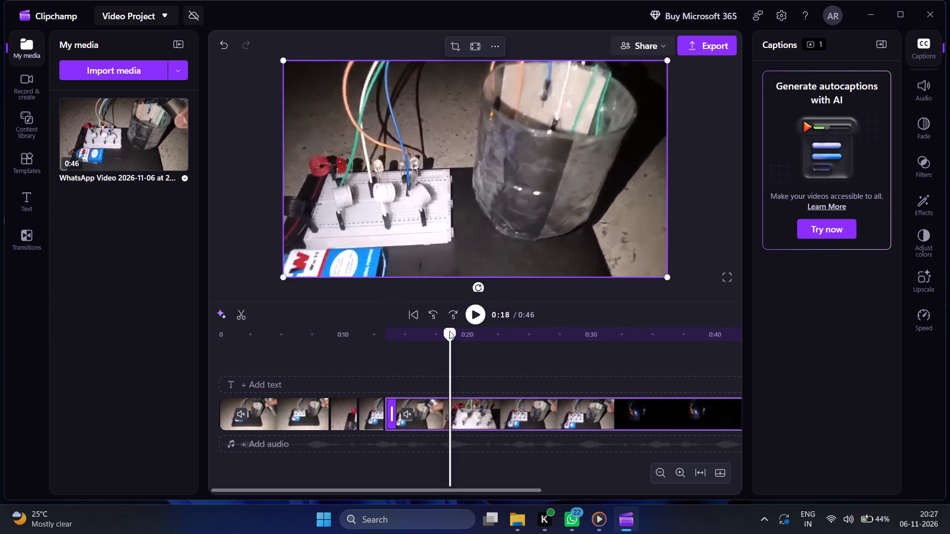
left_click_drag(449, 331, 442, 332)
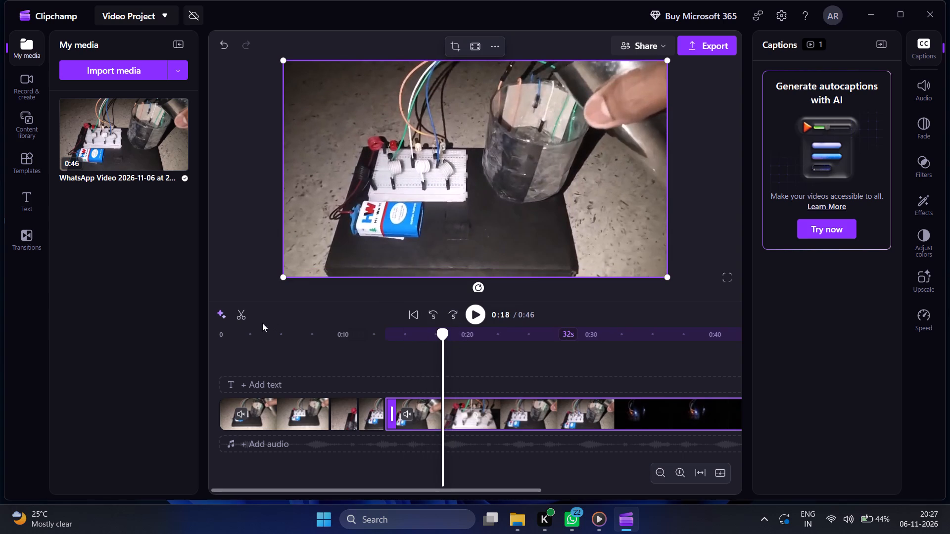
left_click(237, 317)
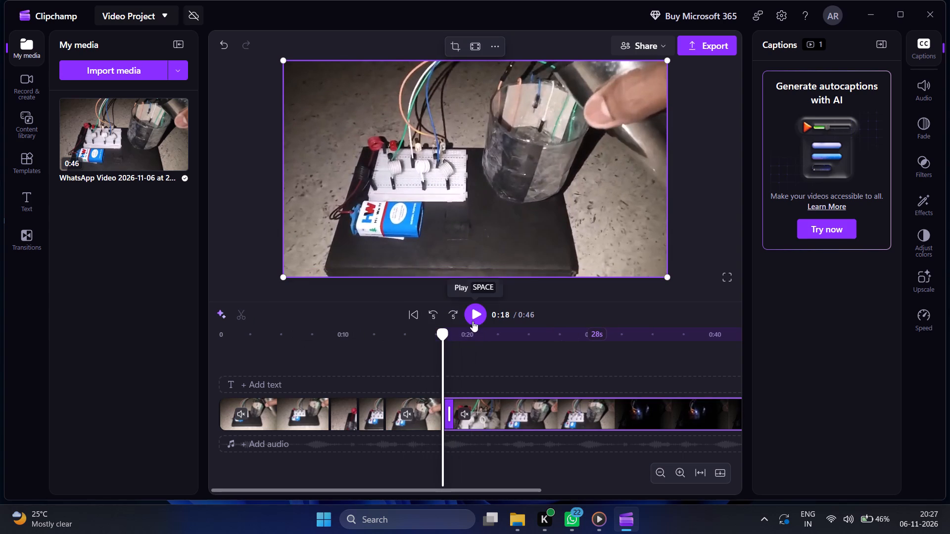
Play the rest of the clip in short stretches and split it at about 0:20 and about 0:28.
left_click(473, 321)
left_click(473, 321)
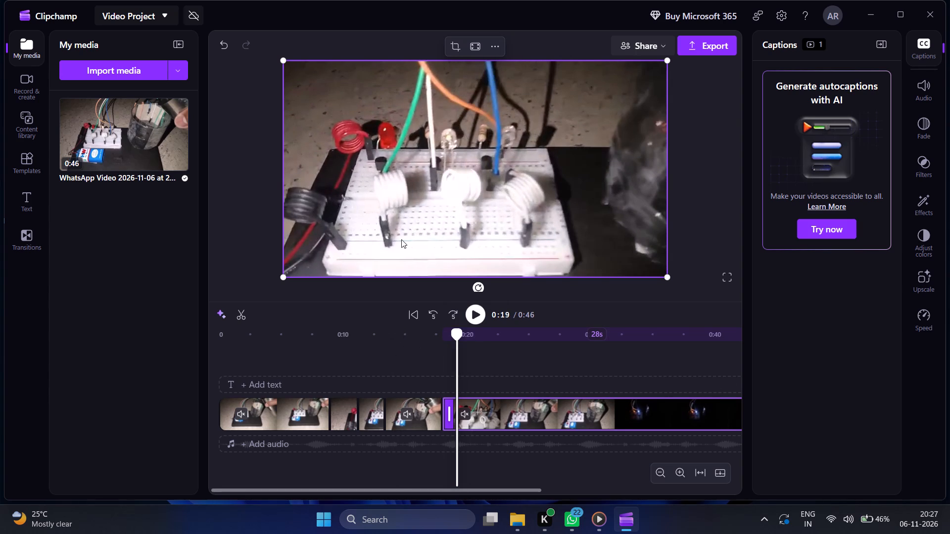
left_click(472, 312)
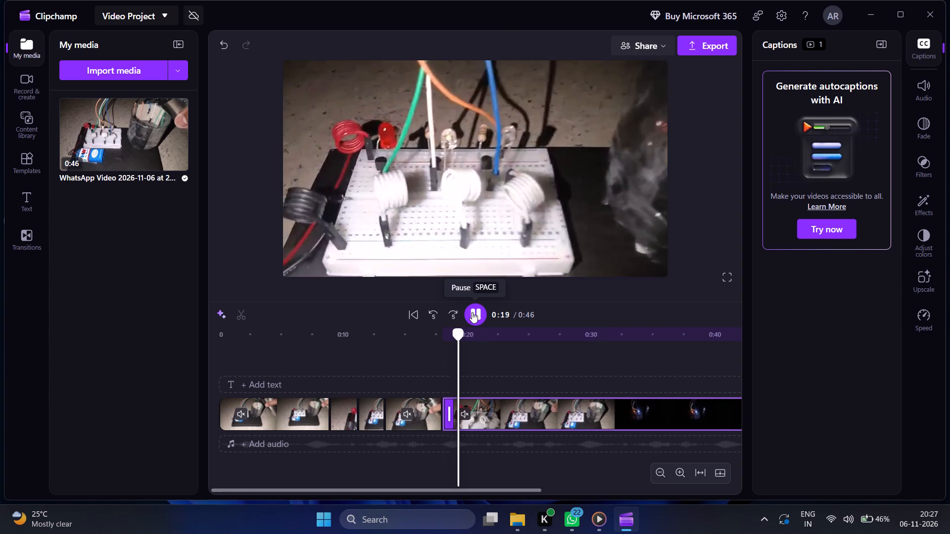
left_click(472, 312)
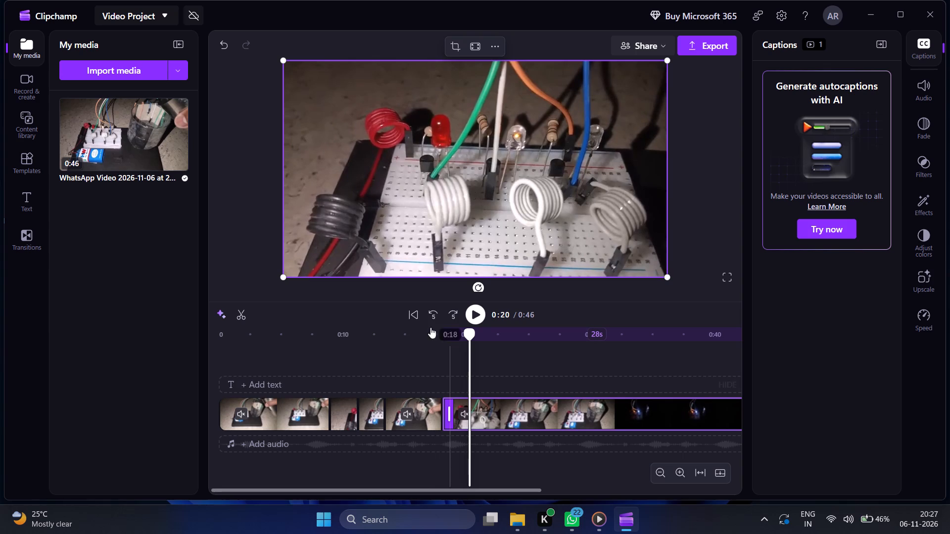
left_click(242, 317)
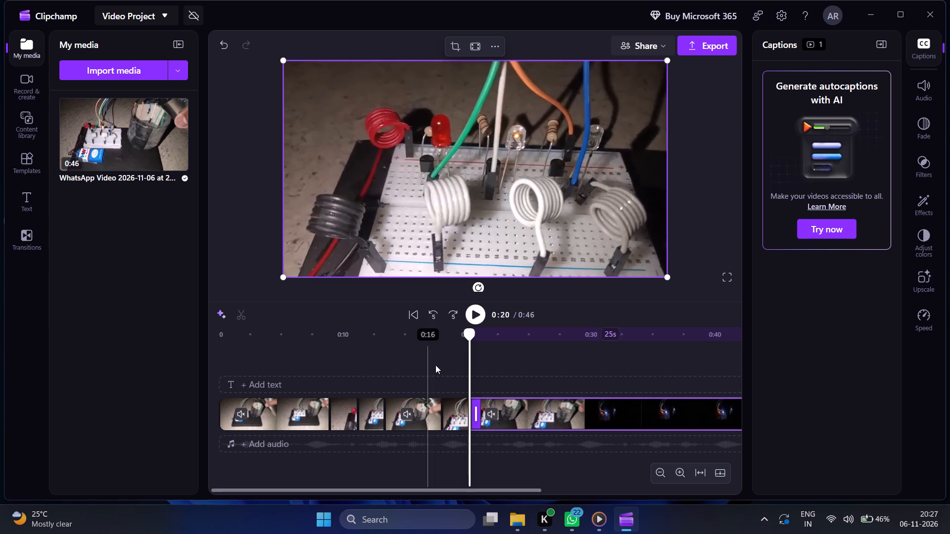
left_click(473, 312)
left_click(473, 312)
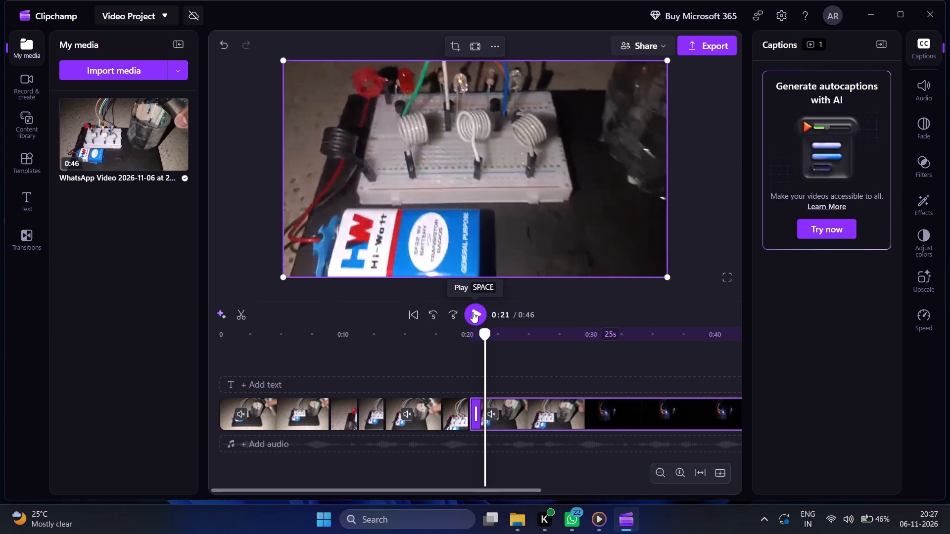
left_click(473, 312)
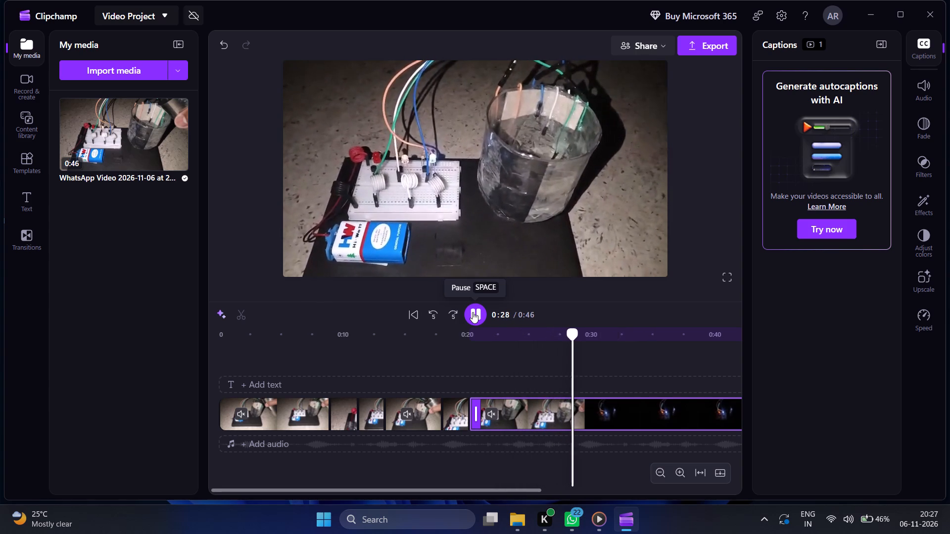
left_click(245, 310)
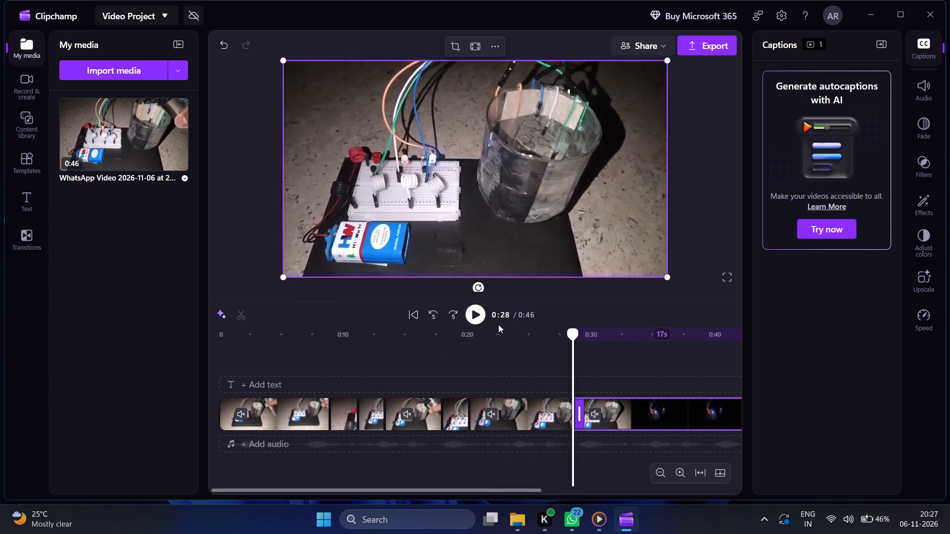
Find where the footage turns dark and split the clip there, at about 0:31.
left_click(473, 308)
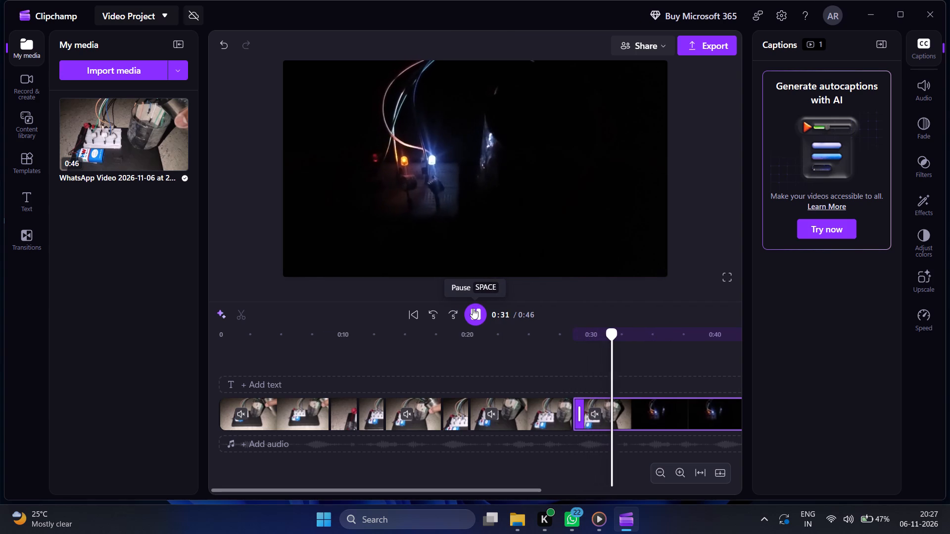
left_click(473, 308)
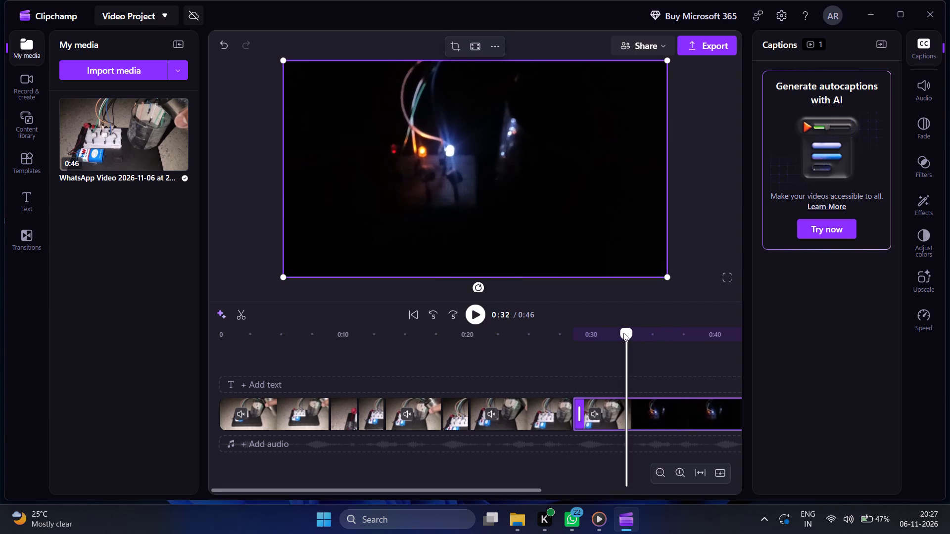
left_click_drag(623, 333, 597, 331)
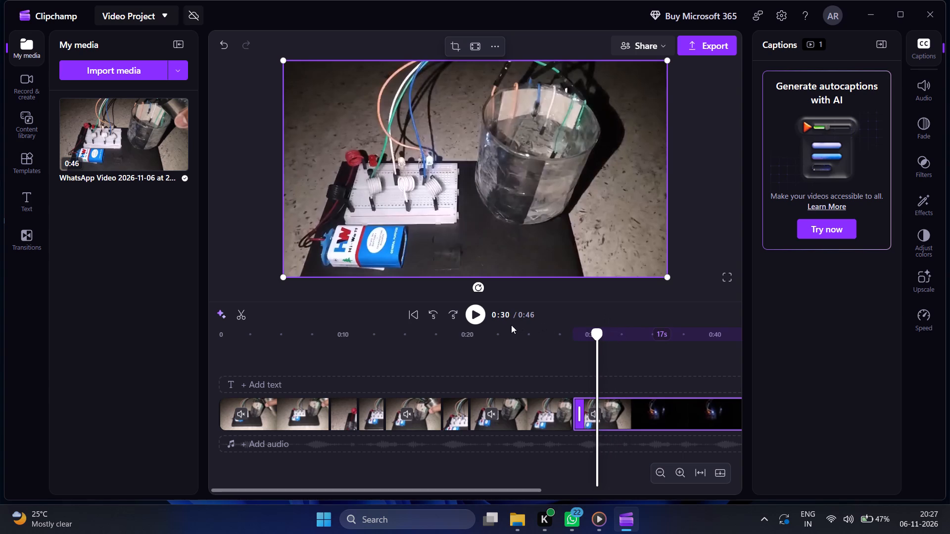
left_click(477, 312)
left_click(477, 312)
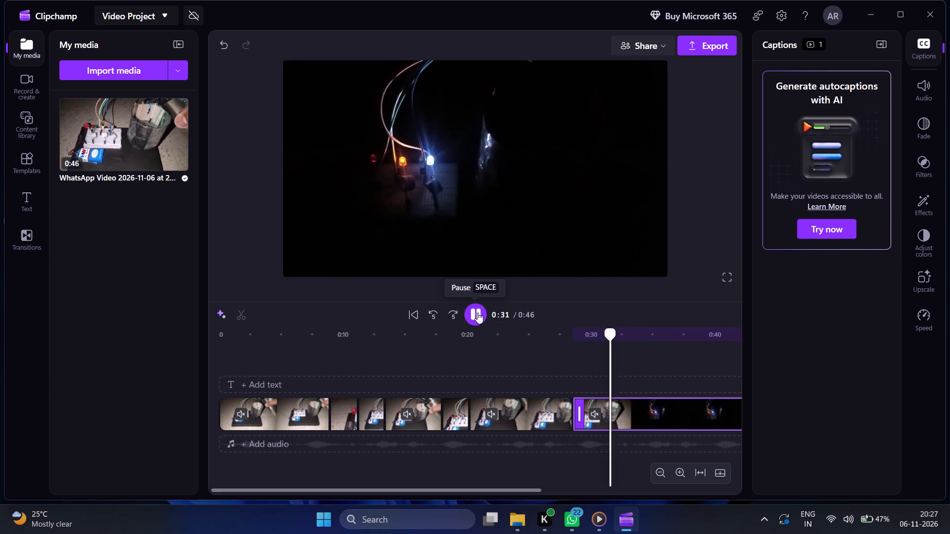
left_click(237, 310)
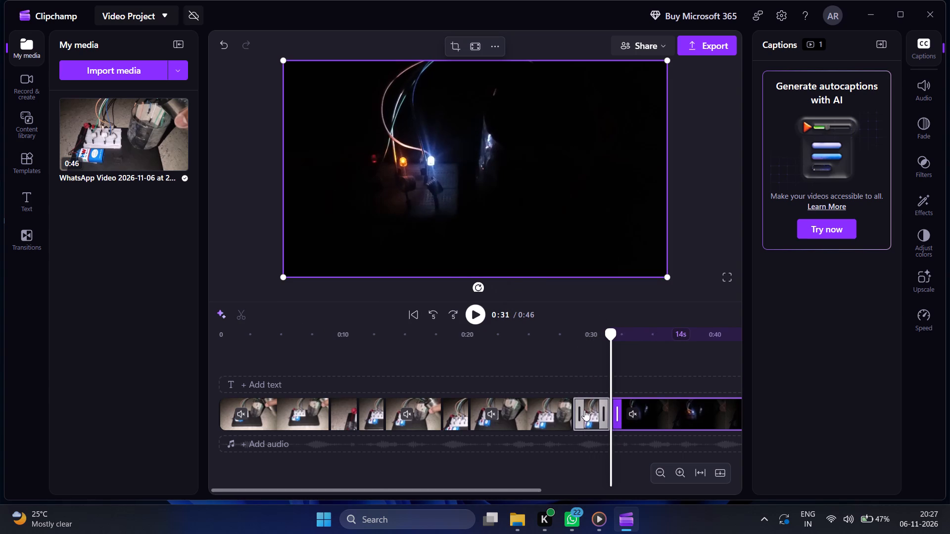
Review the video from the start and delete the short segment between the splits at 0:08 and 0:11.
left_click_drag(609, 330, 270, 292)
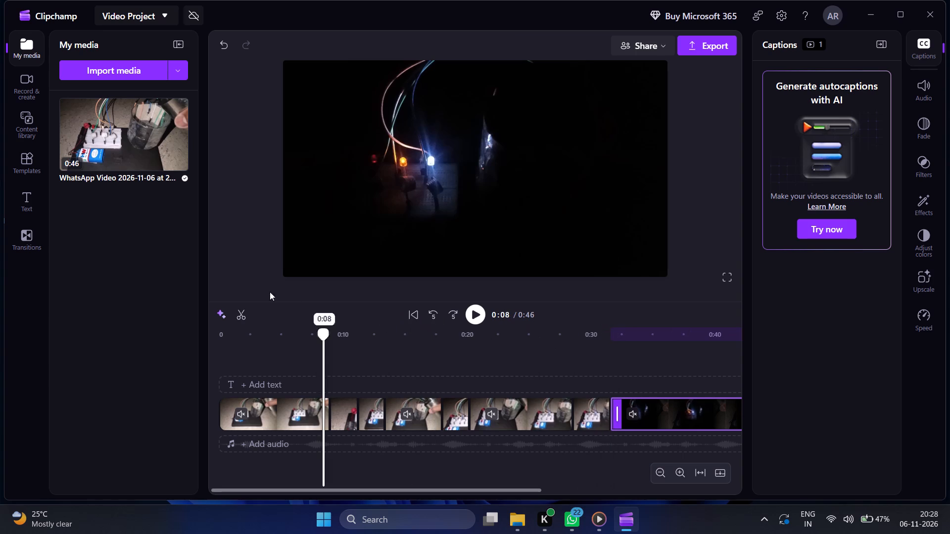
left_click_drag(270, 292, 168, 281)
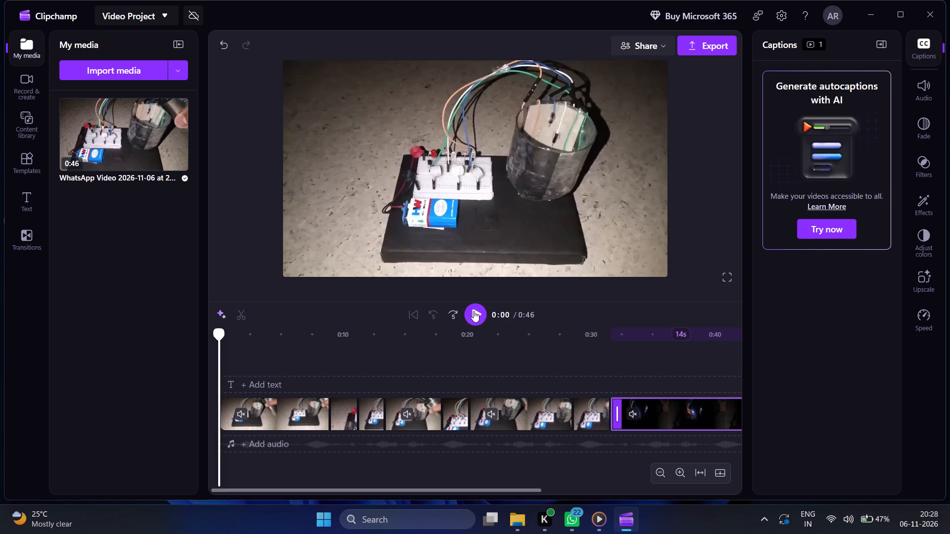
left_click(474, 311)
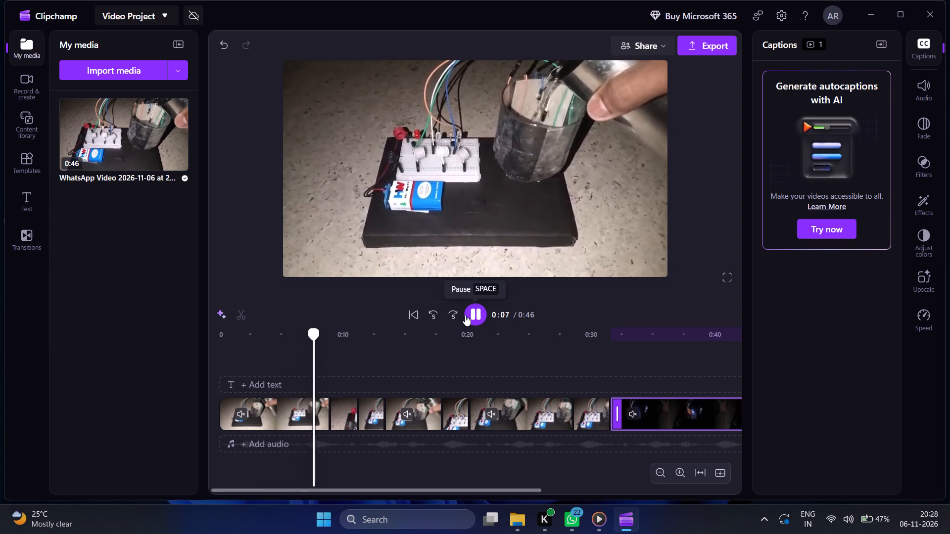
left_click(468, 315)
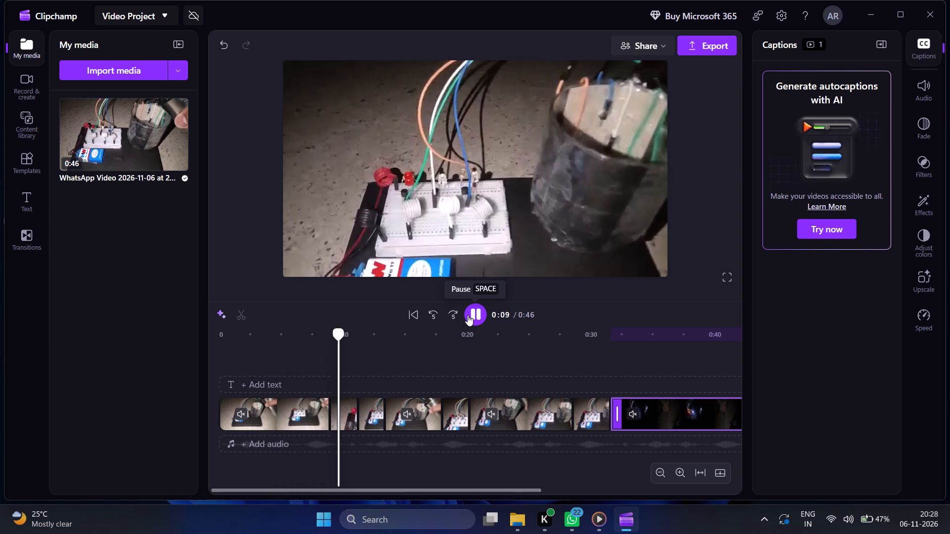
left_click(343, 410)
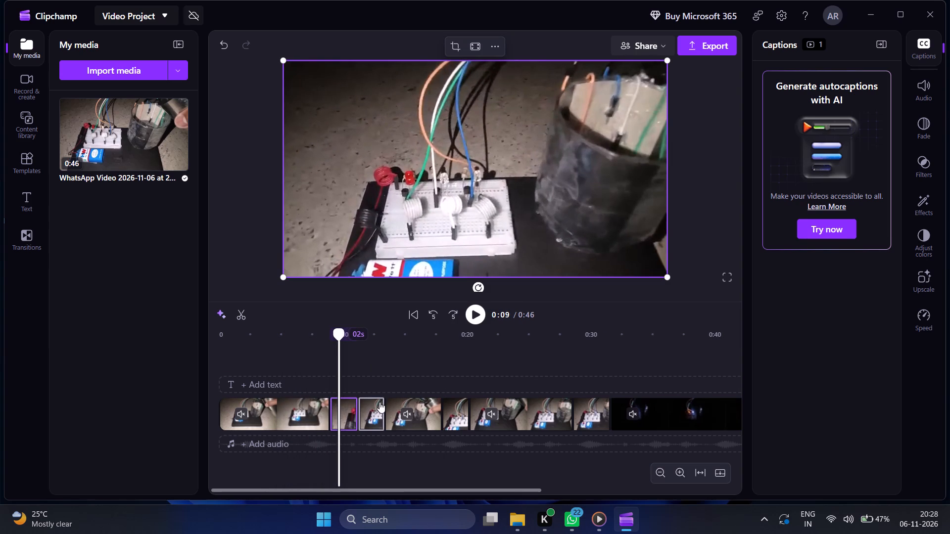
key("Delete")
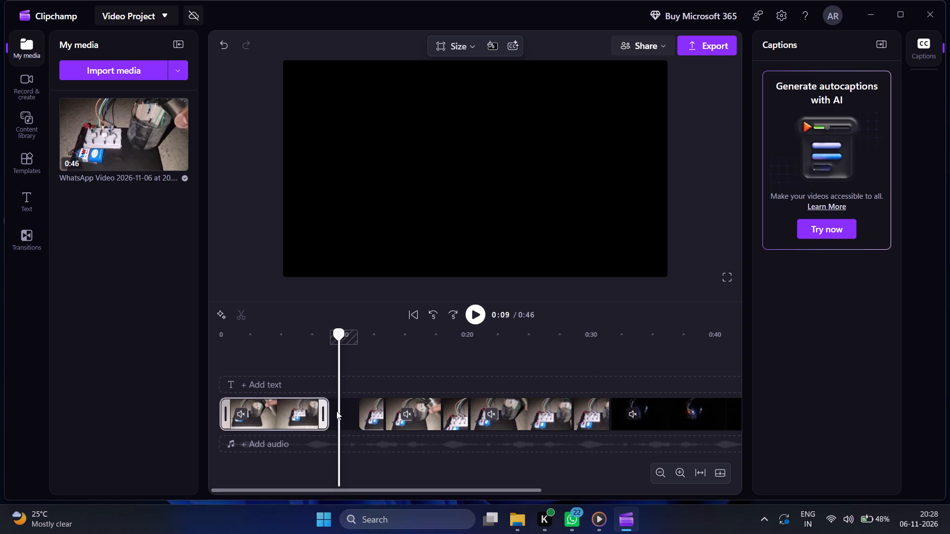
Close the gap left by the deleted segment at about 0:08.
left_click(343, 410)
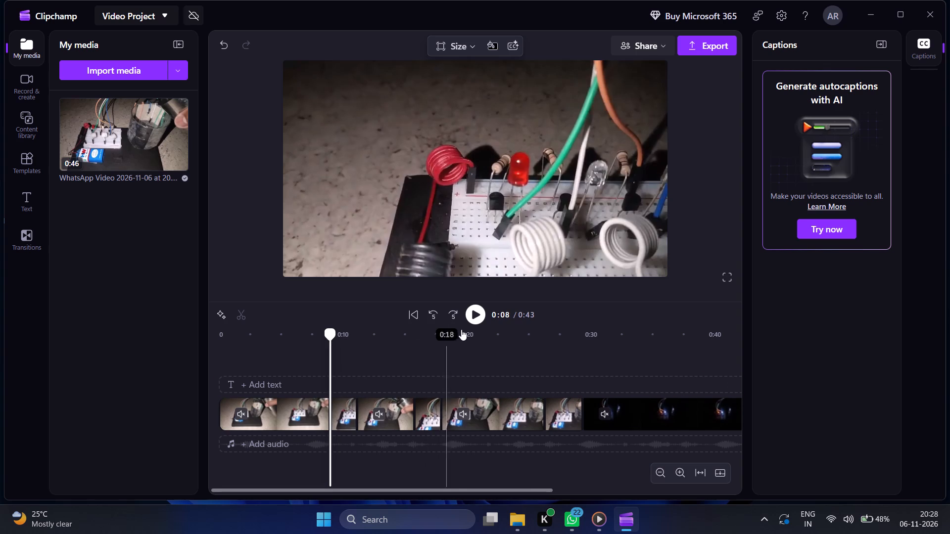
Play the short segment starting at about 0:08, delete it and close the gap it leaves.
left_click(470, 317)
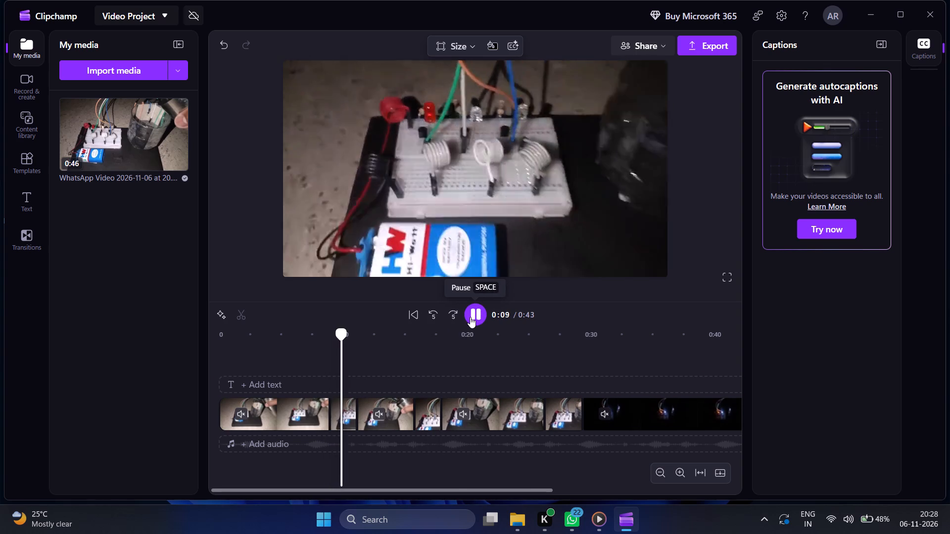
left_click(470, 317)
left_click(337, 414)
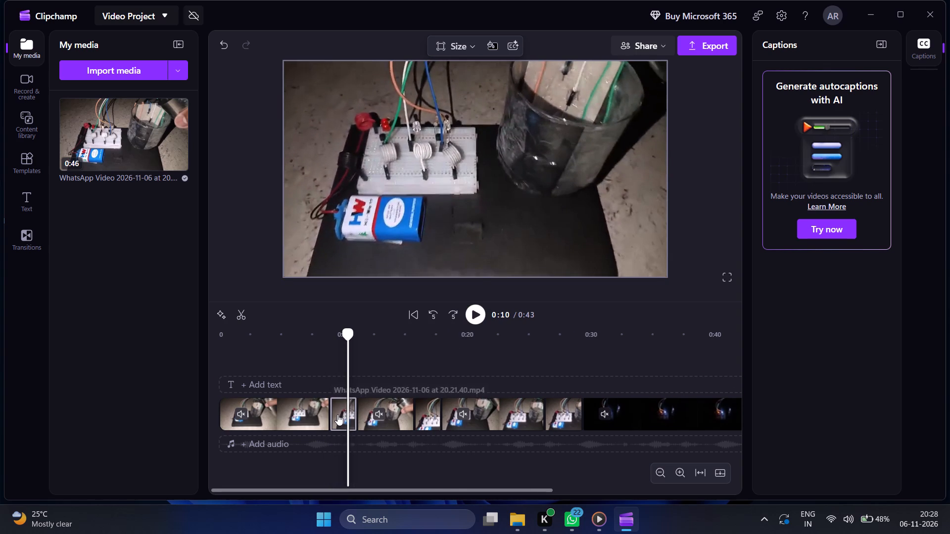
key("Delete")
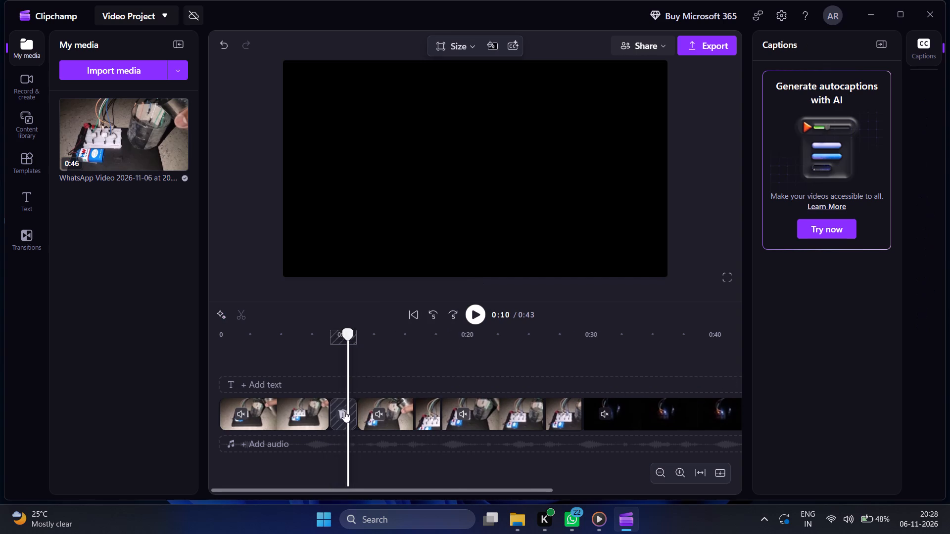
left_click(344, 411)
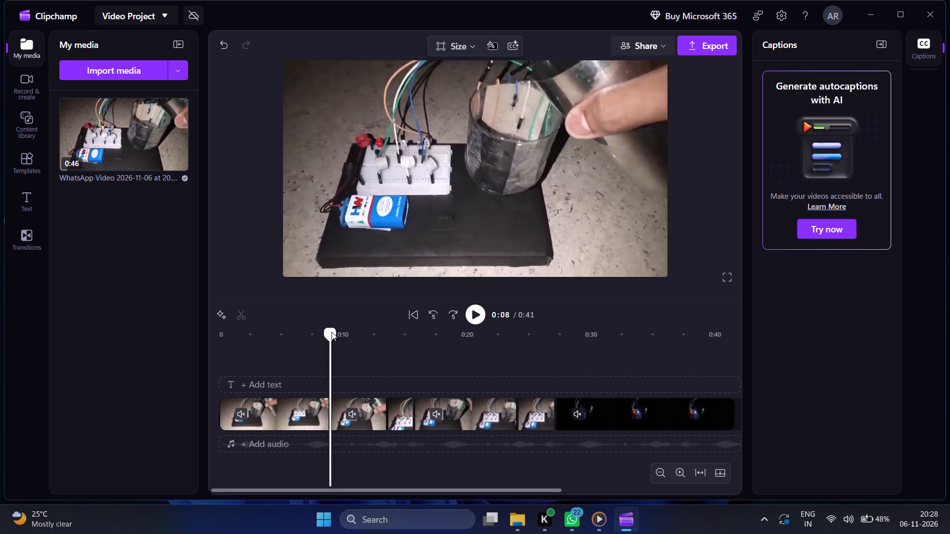
Review the opening segment in short stretches, returning to the start of the video.
left_click_drag(332, 332, 254, 342)
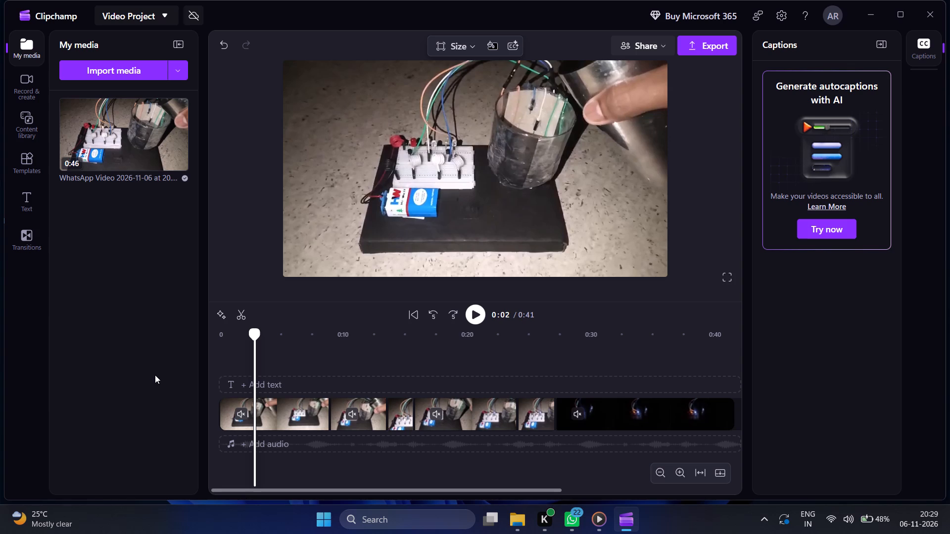
left_click(470, 316)
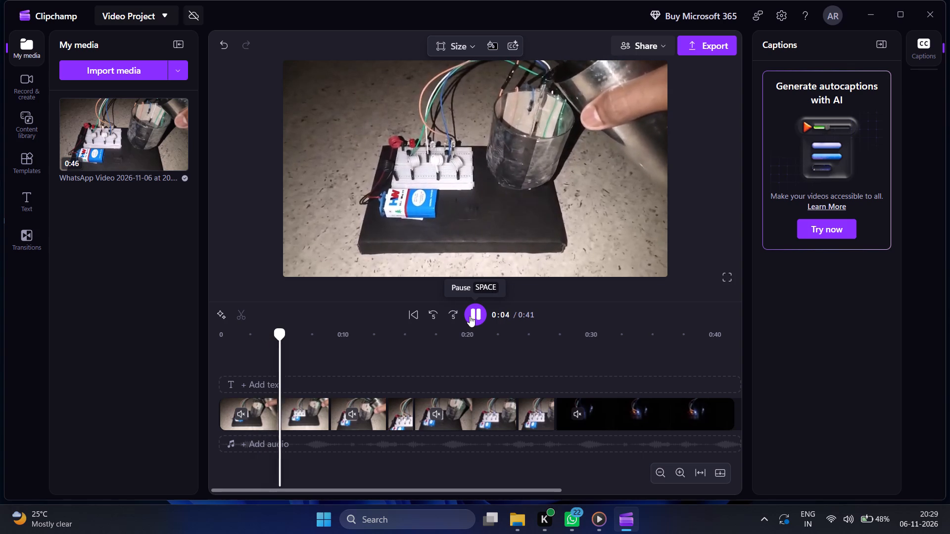
left_click(470, 316)
left_click_drag(283, 332, 214, 333)
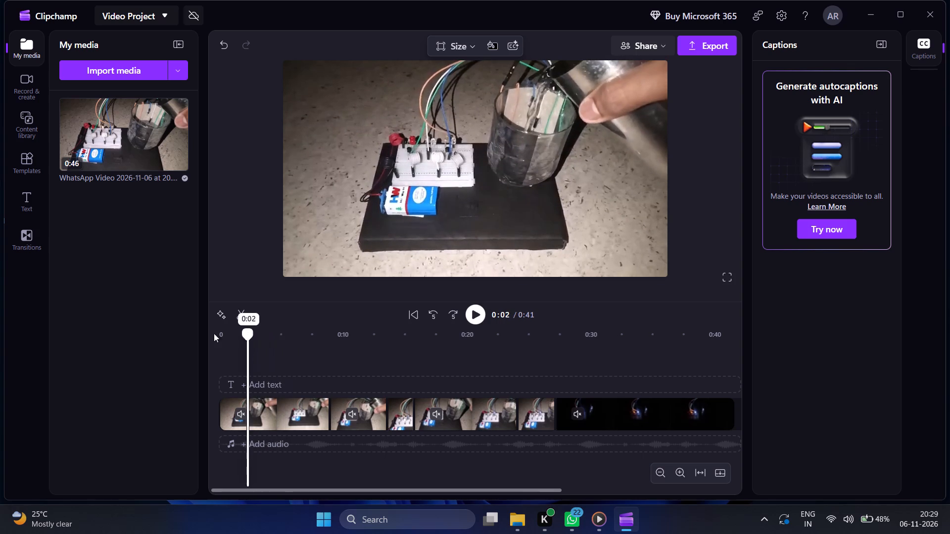
left_click_drag(214, 333, 201, 333)
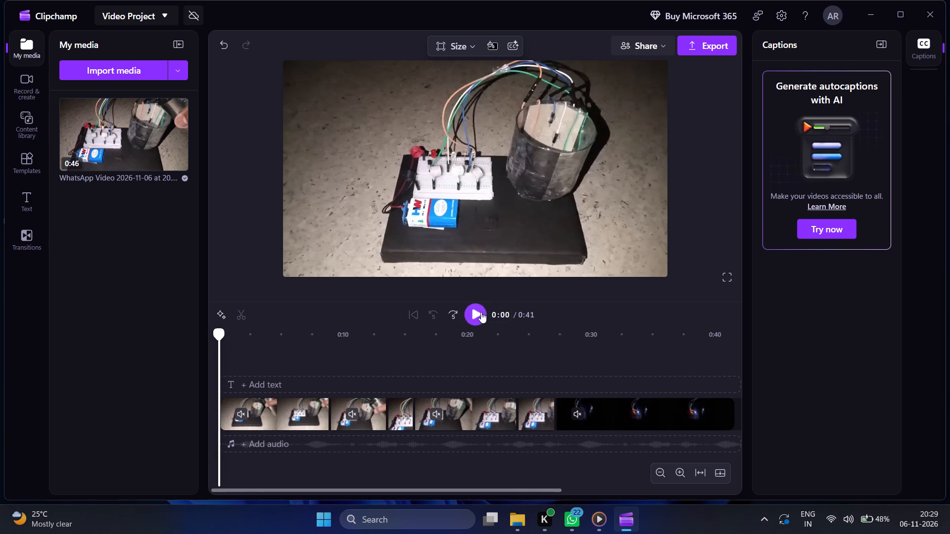
left_click(481, 312)
left_click(481, 312)
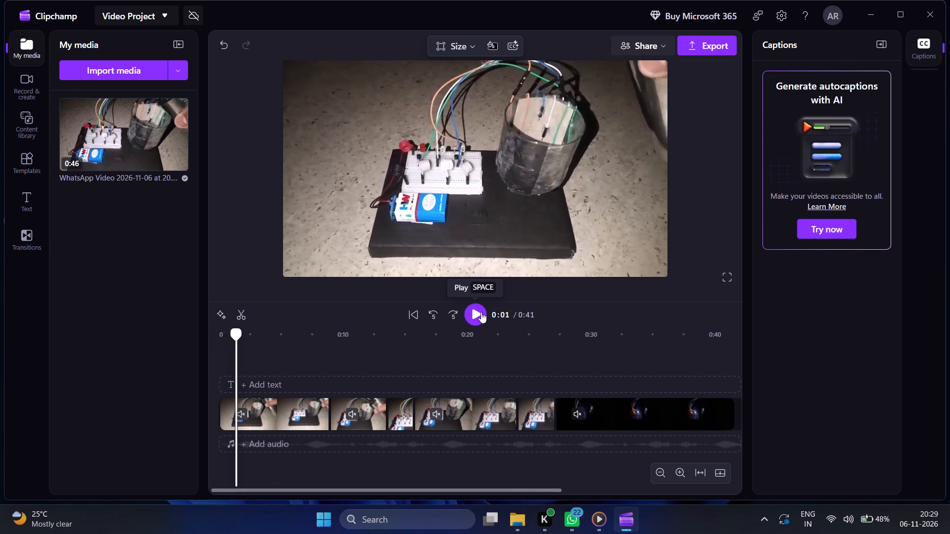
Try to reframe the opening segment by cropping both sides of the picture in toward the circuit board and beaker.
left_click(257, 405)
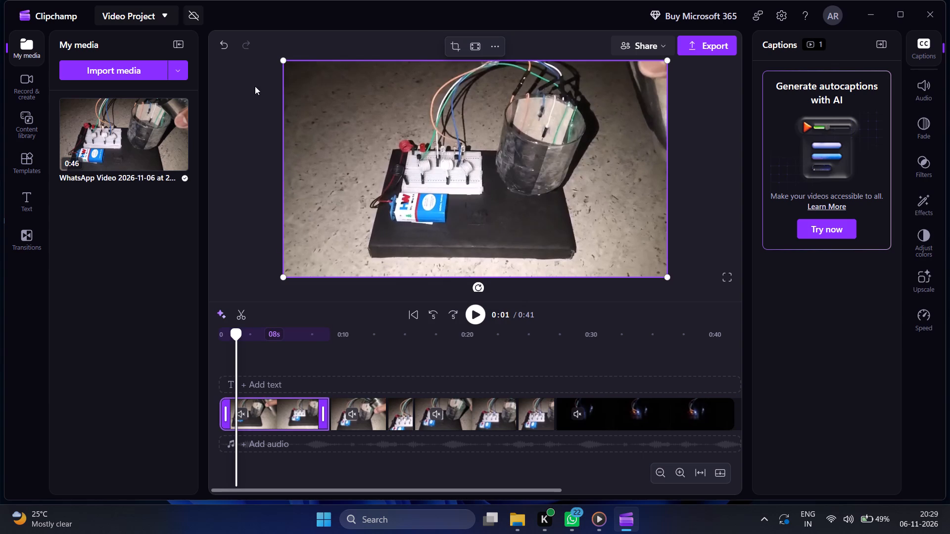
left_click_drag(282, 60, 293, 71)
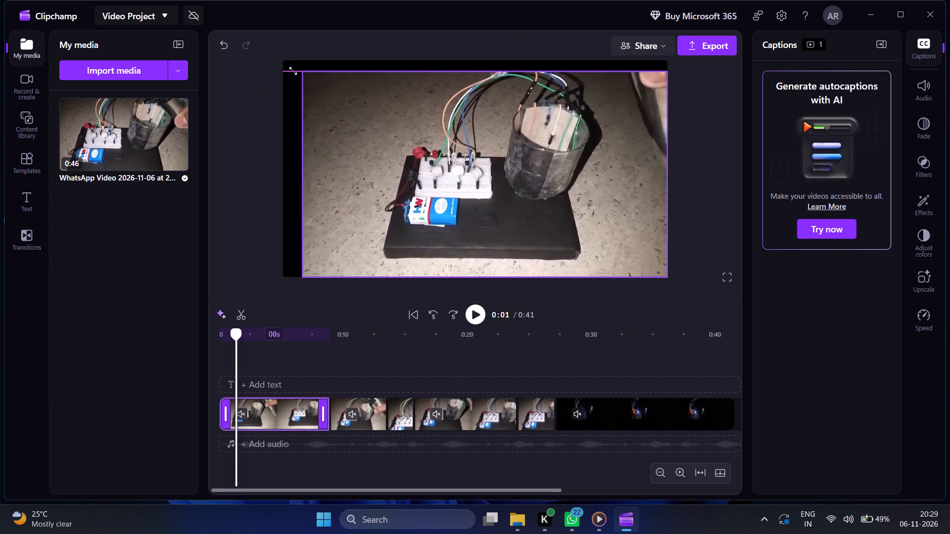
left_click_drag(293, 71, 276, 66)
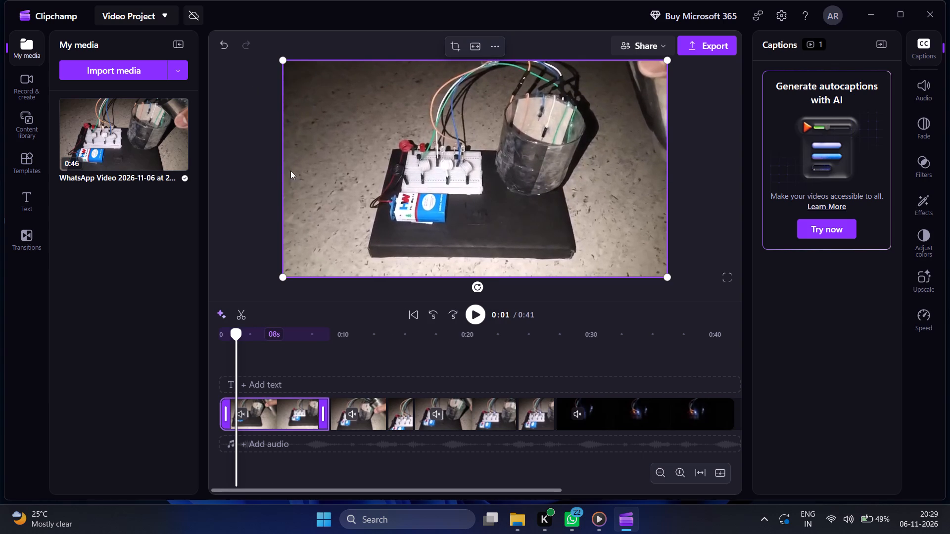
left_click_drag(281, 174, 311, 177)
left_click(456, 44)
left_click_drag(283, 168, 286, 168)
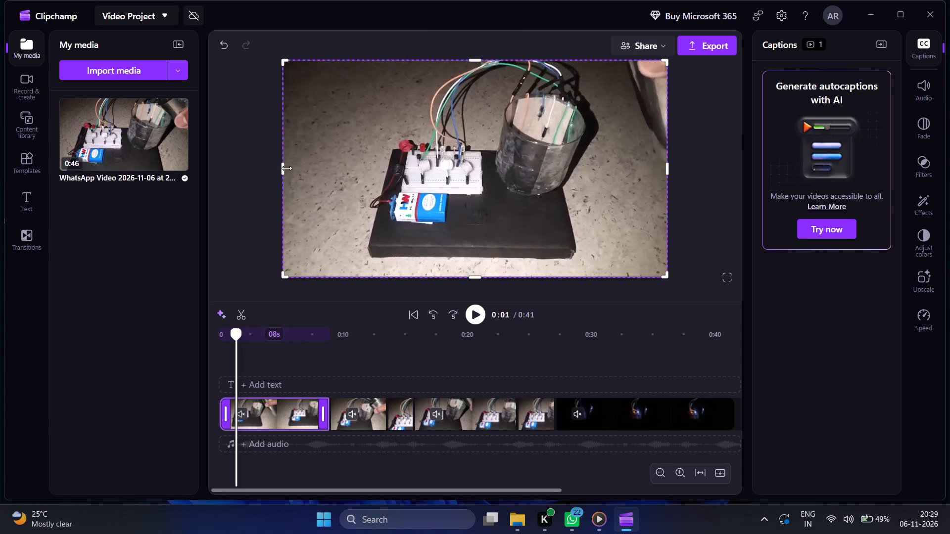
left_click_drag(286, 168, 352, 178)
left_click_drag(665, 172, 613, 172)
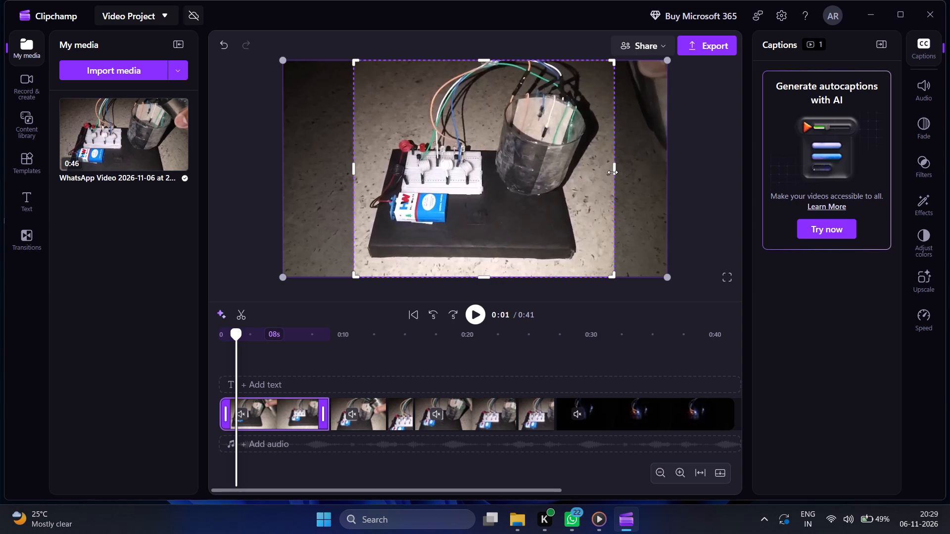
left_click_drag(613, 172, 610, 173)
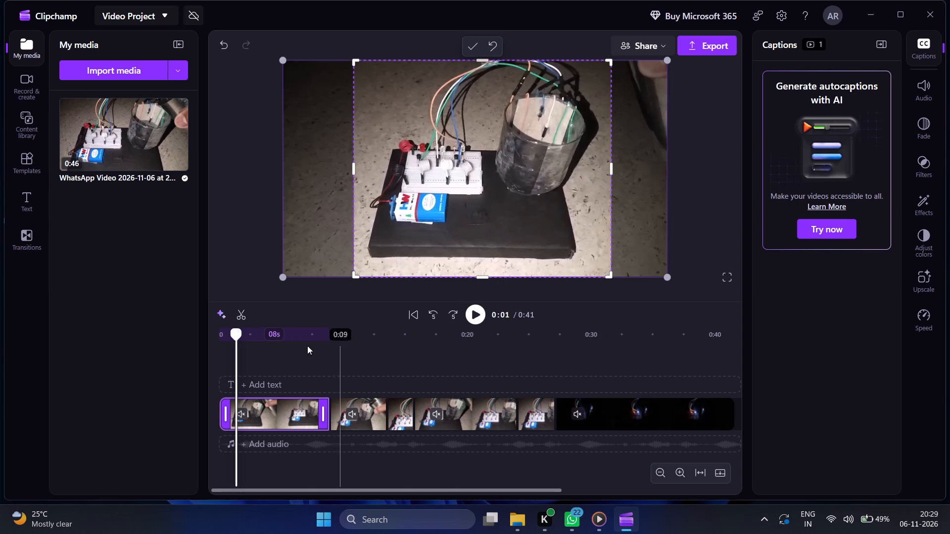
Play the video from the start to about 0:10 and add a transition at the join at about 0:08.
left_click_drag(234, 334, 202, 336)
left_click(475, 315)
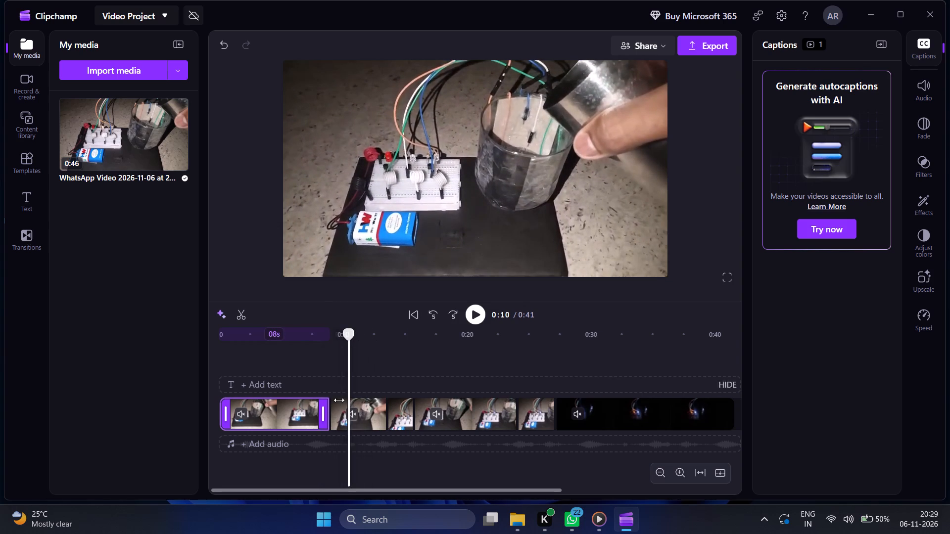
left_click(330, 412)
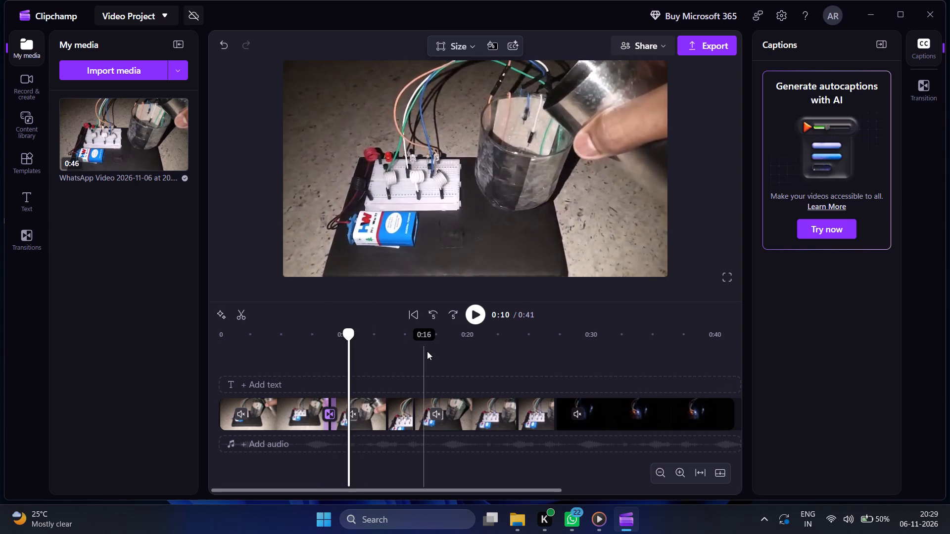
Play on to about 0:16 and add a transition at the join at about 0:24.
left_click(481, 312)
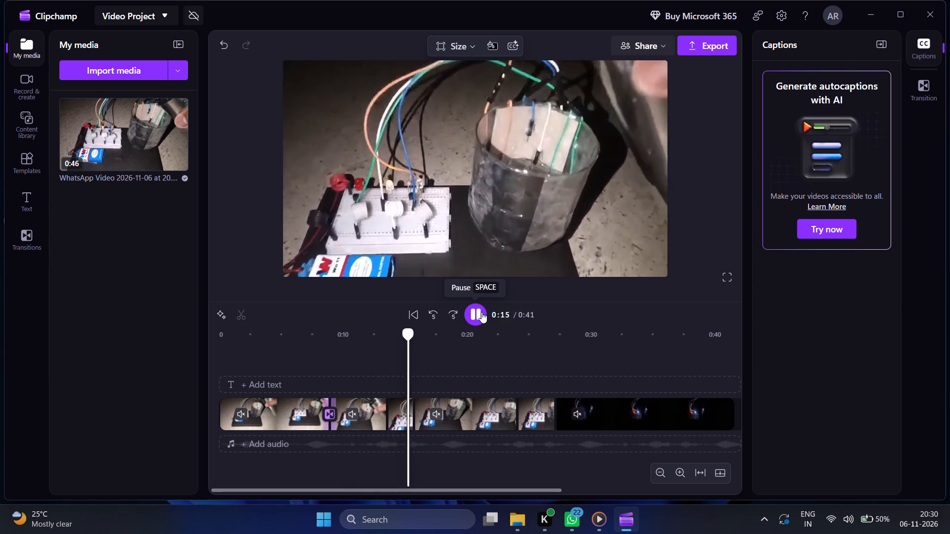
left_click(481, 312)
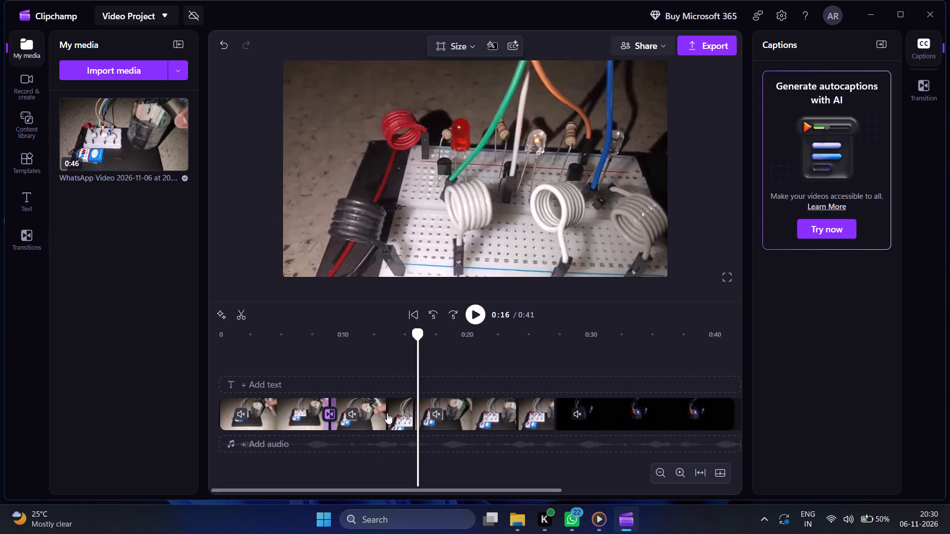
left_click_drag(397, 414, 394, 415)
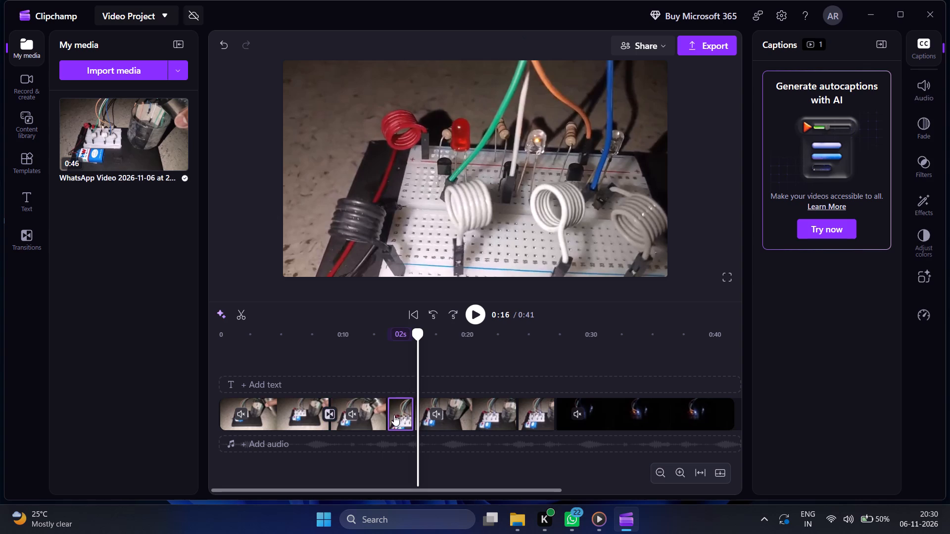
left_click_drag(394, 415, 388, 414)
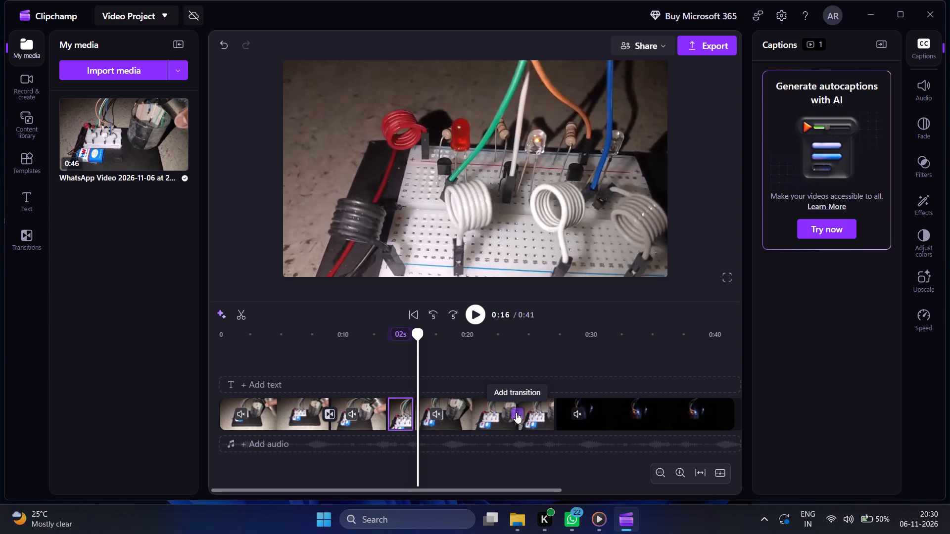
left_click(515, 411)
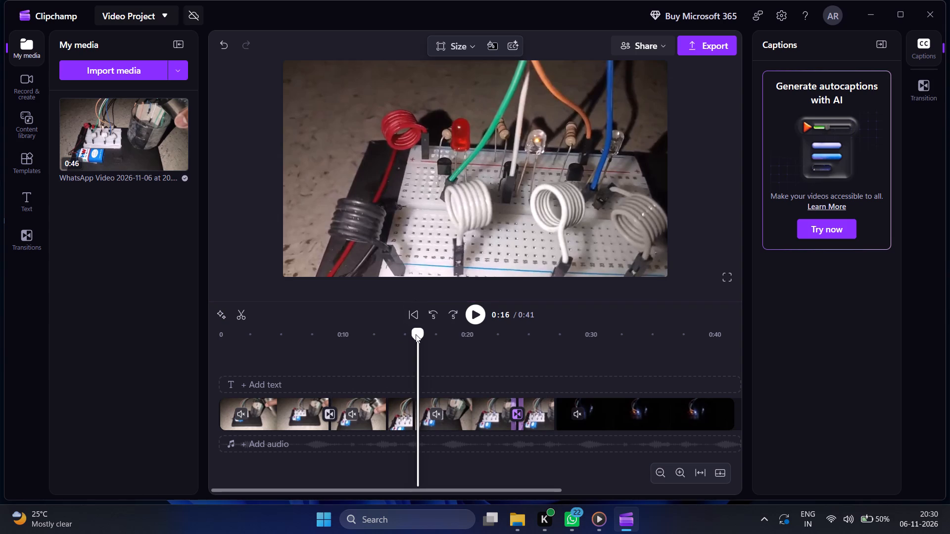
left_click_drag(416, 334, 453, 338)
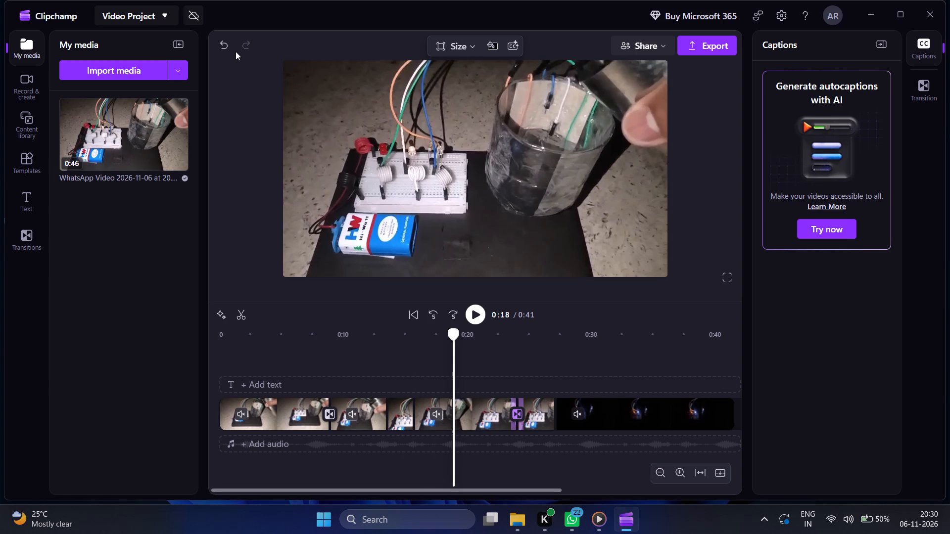
Undo the transitions, deletions and splits until the timeline holds one continuous clip.
triple_click(216, 46)
triple_click(216, 46)
triple_click(216, 46)
triple_click(216, 46)
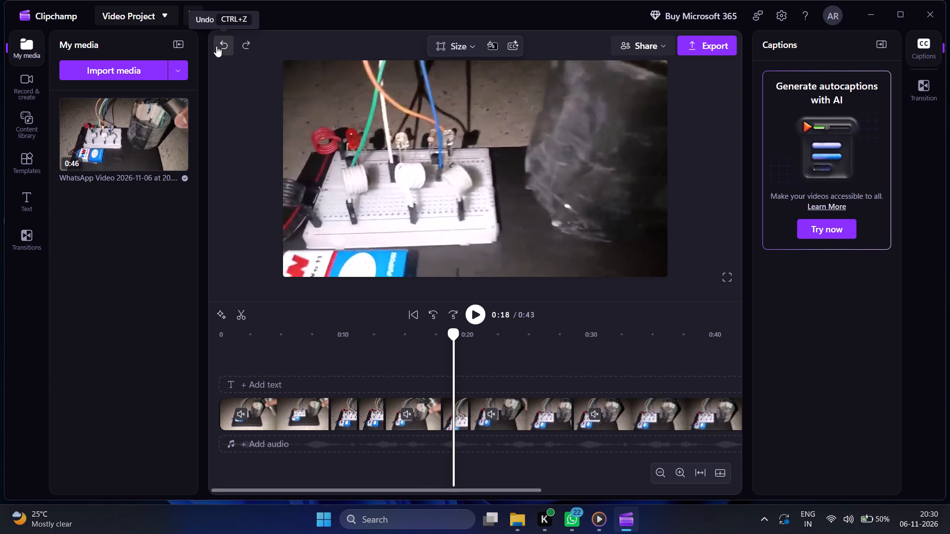
Undo all the remaining edits until the timeline is empty.
triple_click(216, 46)
triple_click(216, 46)
double_click(216, 46)
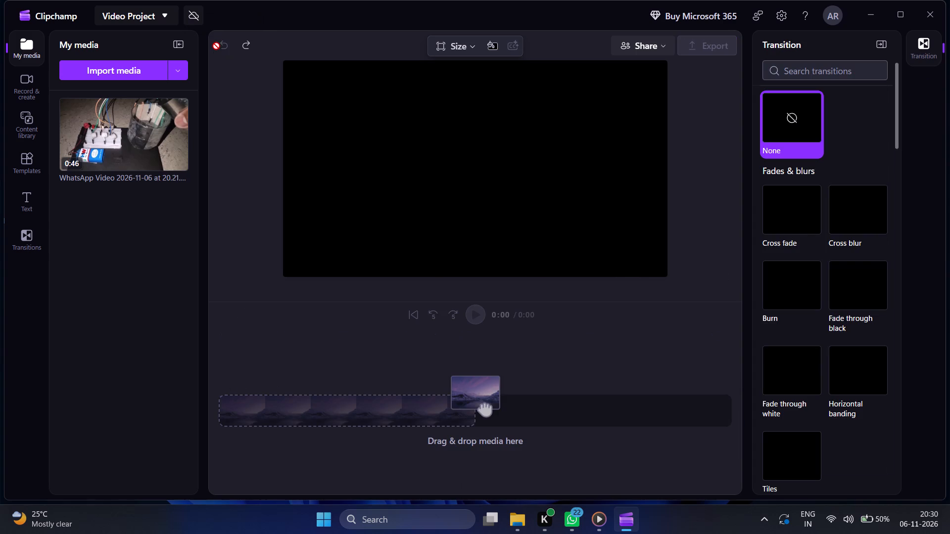
Place the imported WhatsApp video at the start of the empty timeline.
left_click_drag(130, 143, 359, 421)
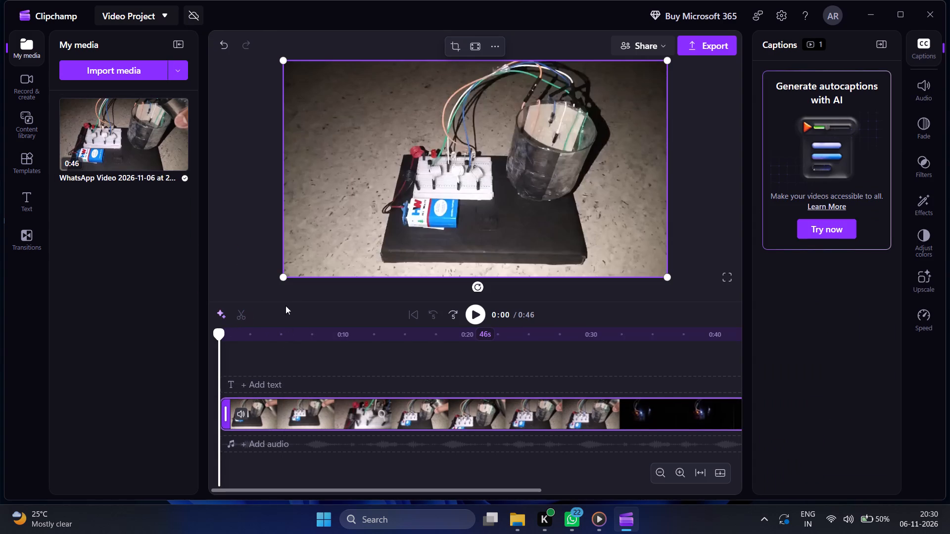
Split the clip at about 0:01, delete the short opening piece and close the gap it leaves.
left_click(475, 314)
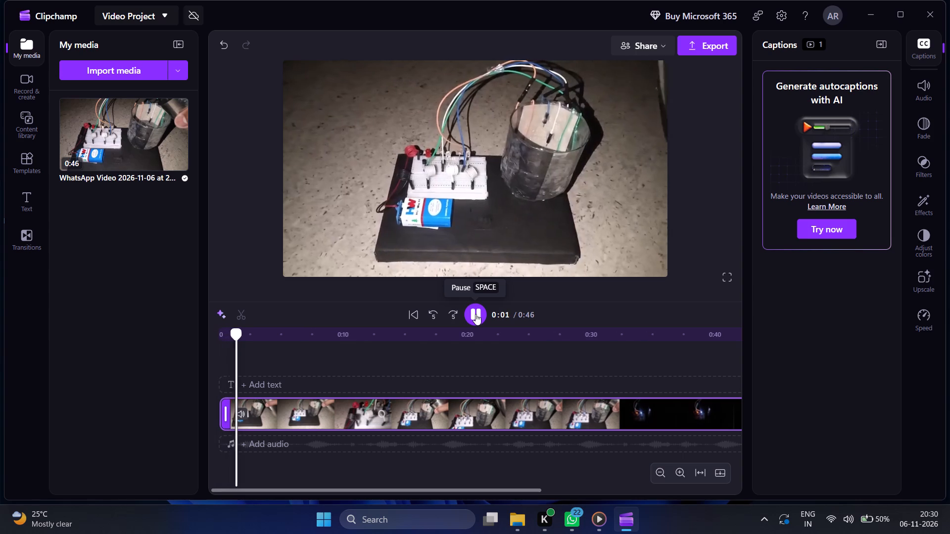
left_click(475, 314)
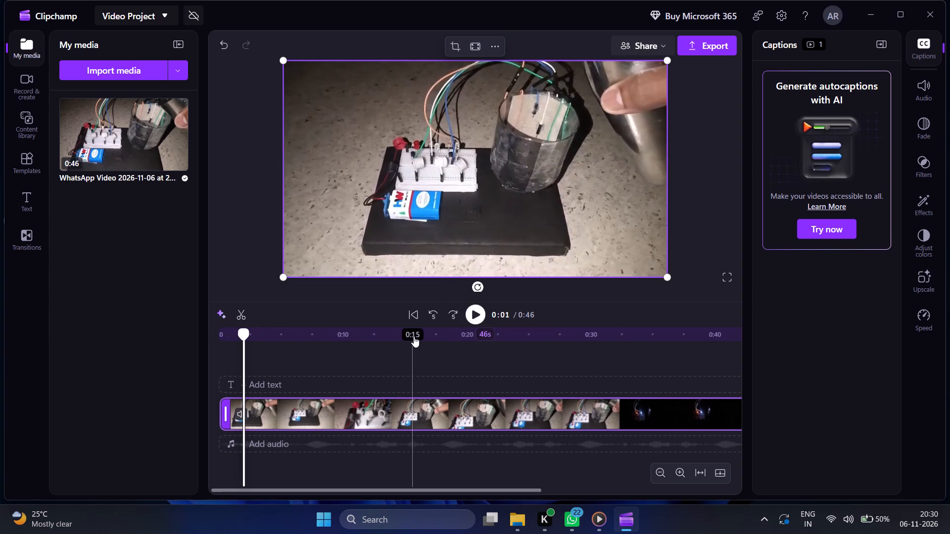
left_click(236, 311)
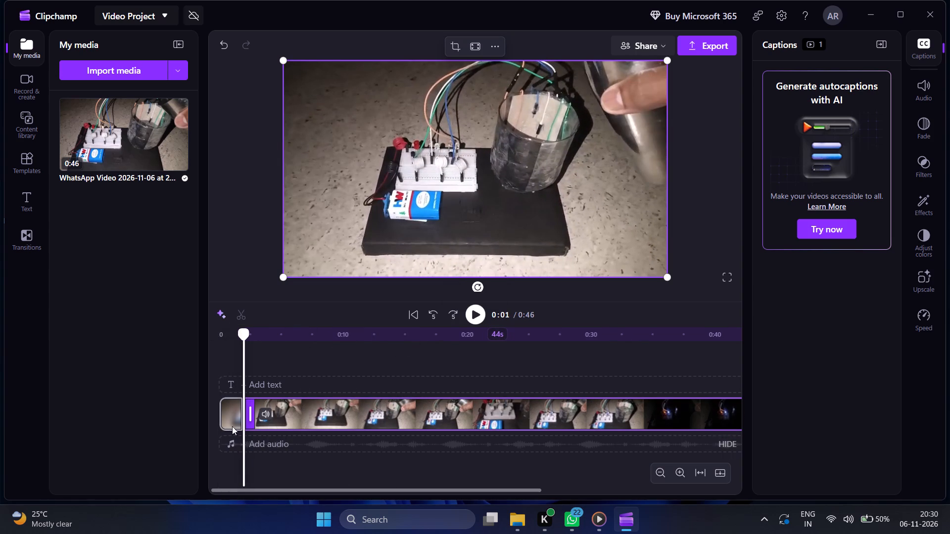
left_click(232, 417)
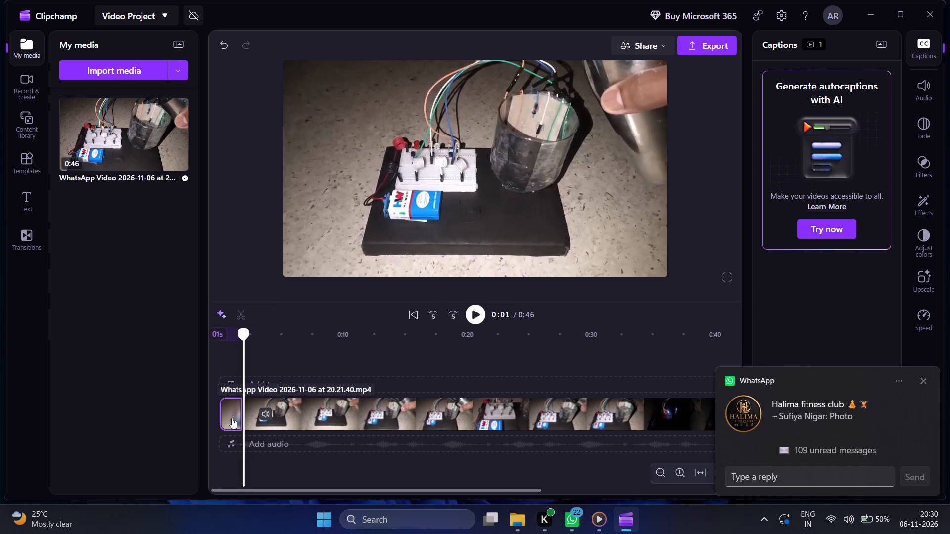
key("Delete")
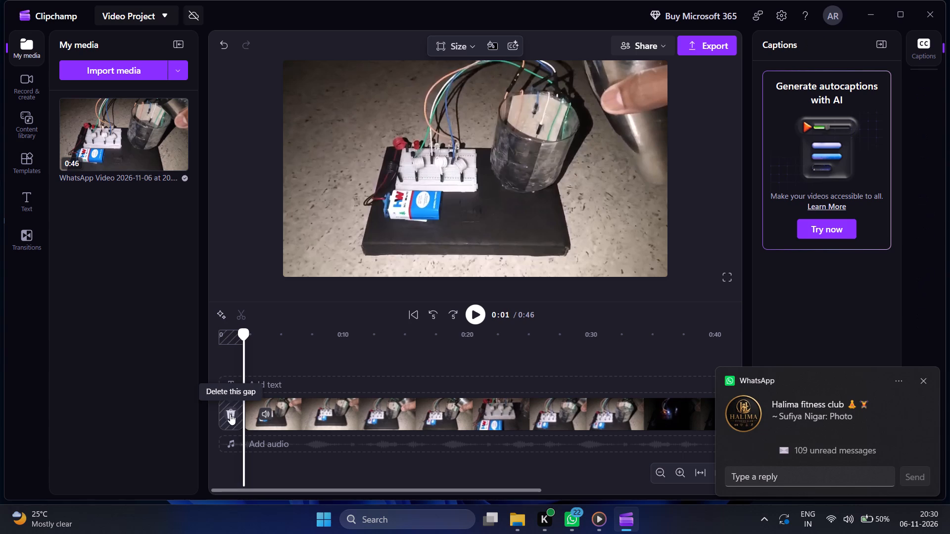
left_click(232, 415)
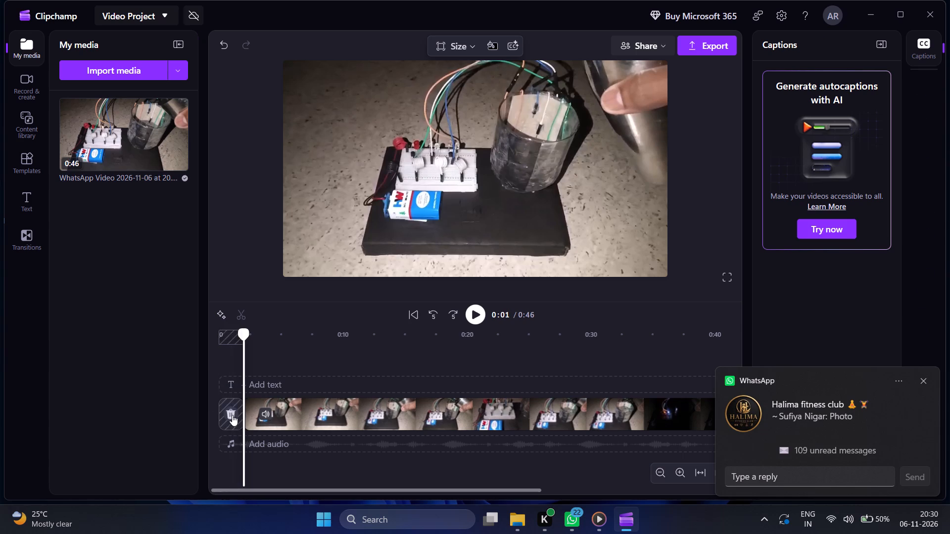
Play the shortened clip on to about 0:07 and stop there.
left_click(475, 315)
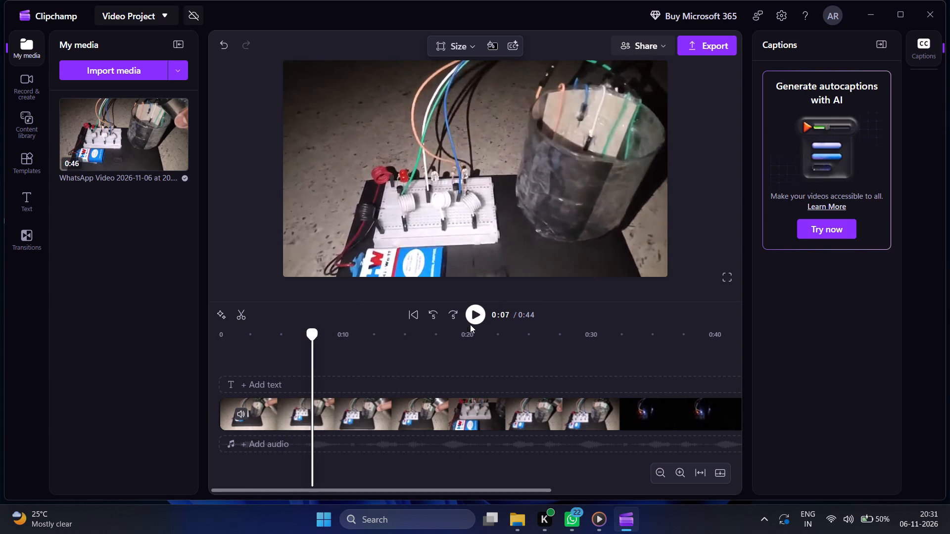
Play in short stretches to the close-up of the LEDs and split the clip there, at about 0:08.
left_click(471, 318)
left_click(471, 318)
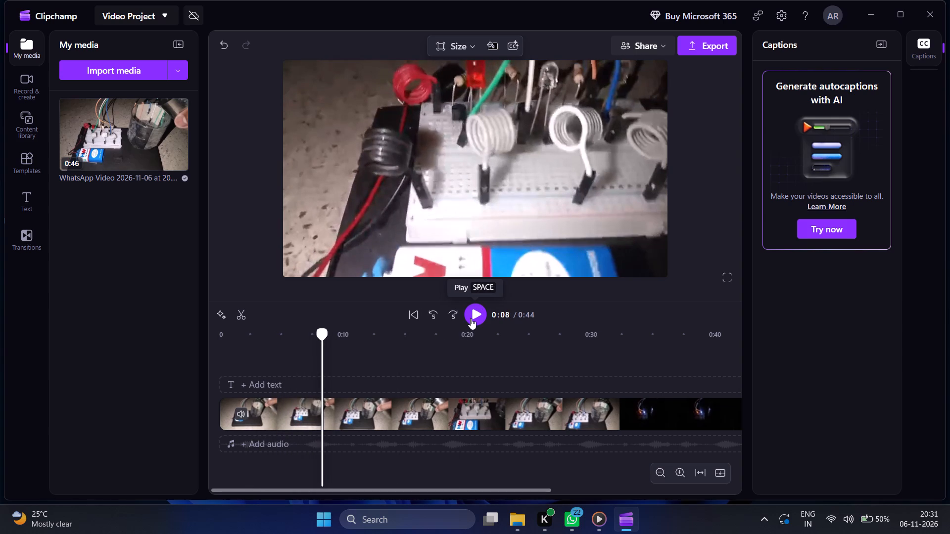
left_click(471, 318)
left_click(471, 318)
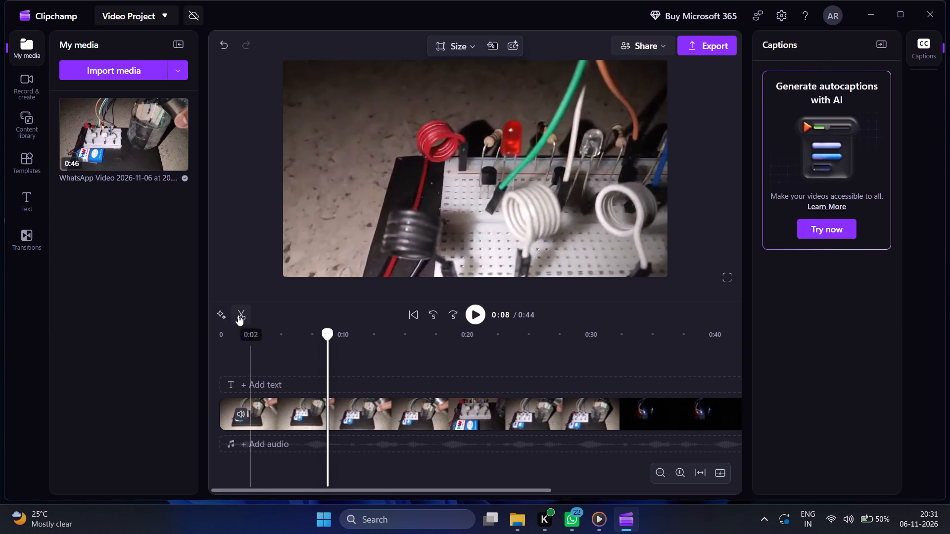
left_click(240, 310)
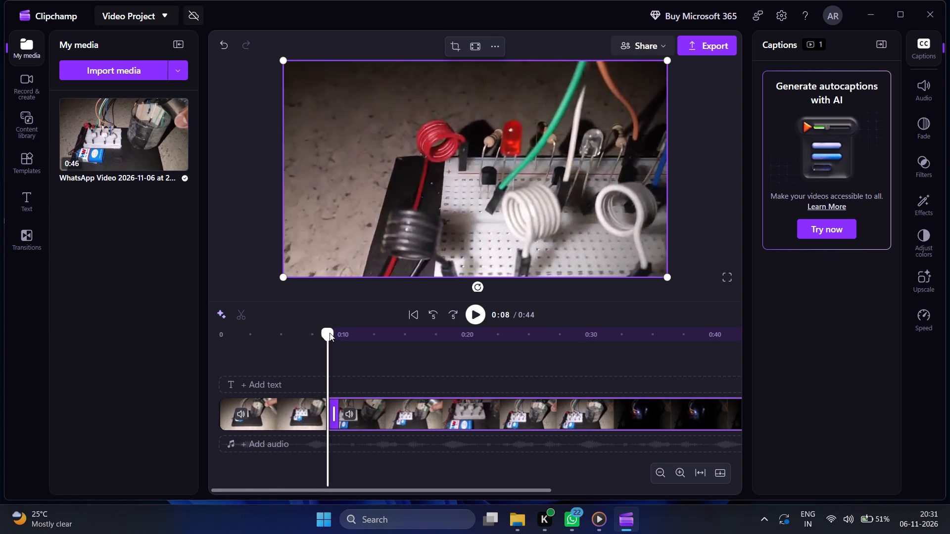
Replay from about 0:05 and split the opening clip just before the camera moves in, at about 0:07.
left_click_drag(329, 333, 290, 329)
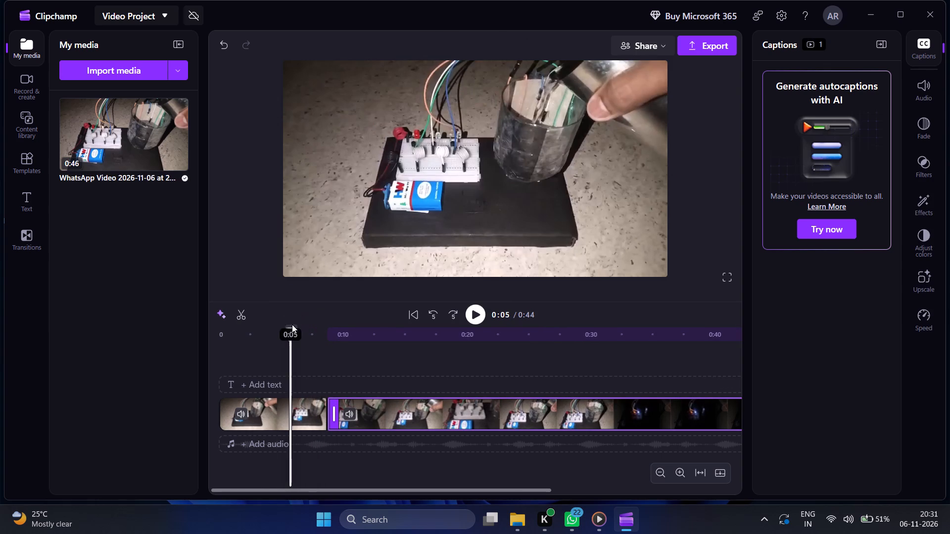
left_click(474, 315)
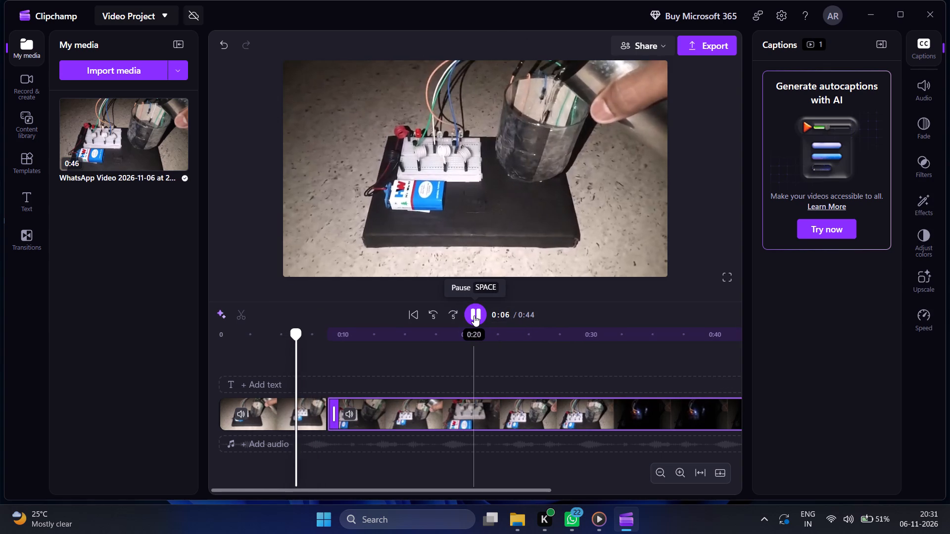
left_click(474, 315)
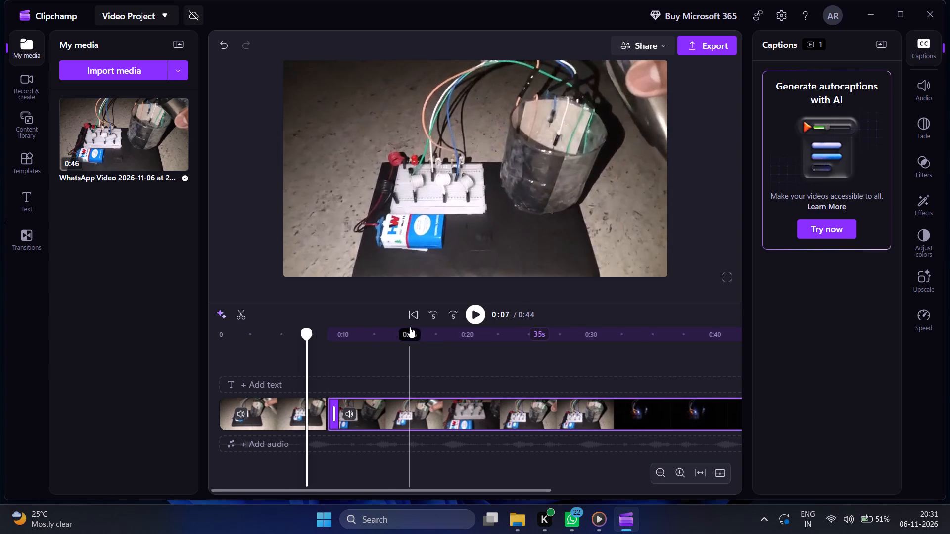
left_click(241, 310)
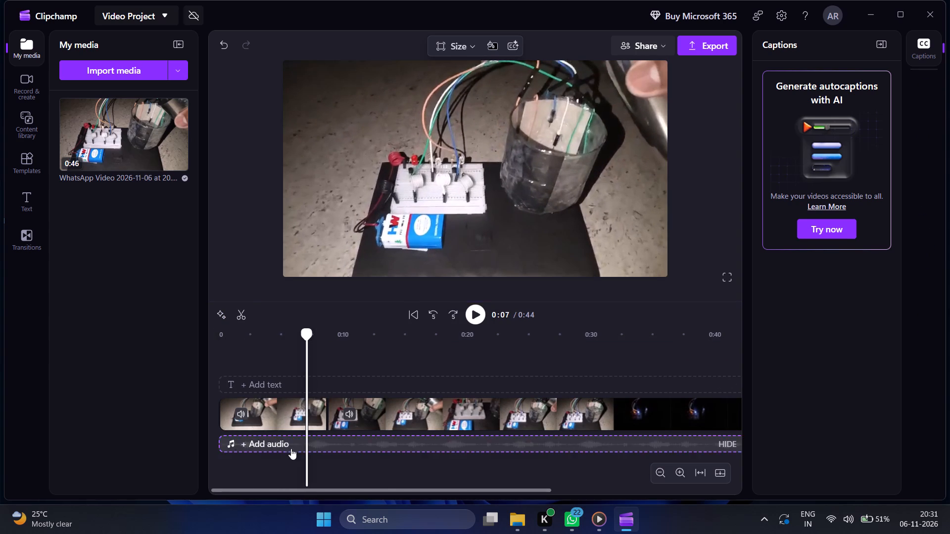
left_click(237, 314)
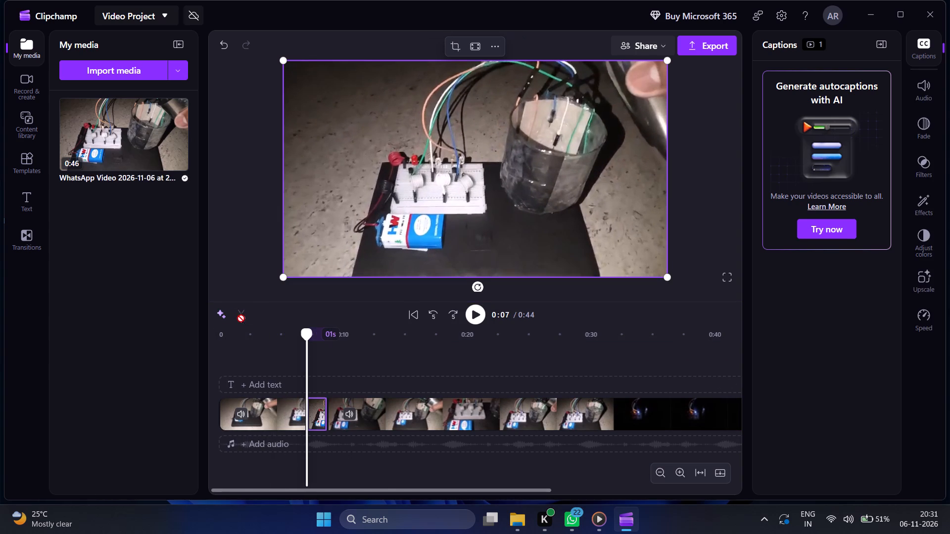
Delete the short segment between the splits at about 0:07 and 0:08.
left_click(315, 408)
key("Delete")
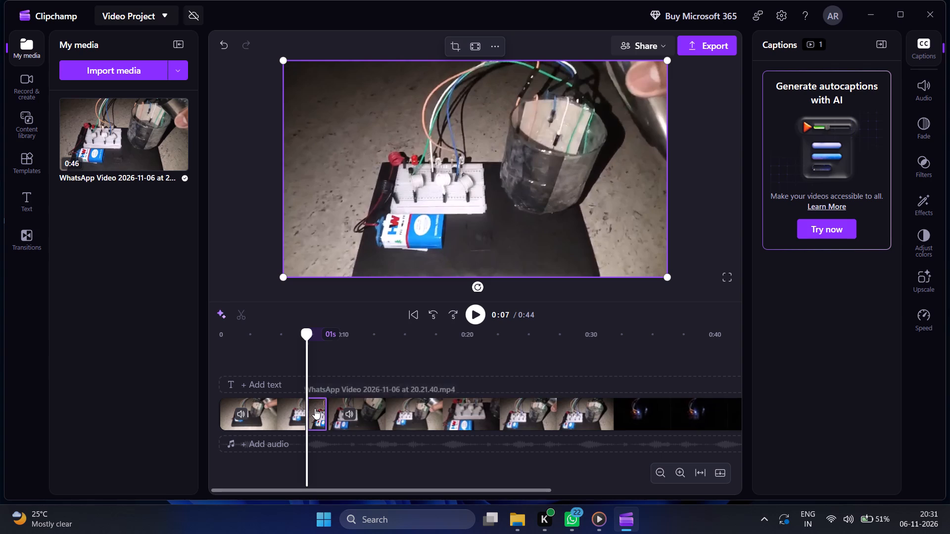
Close the gap left by the deleted segment at about 0:07.
left_click(315, 408)
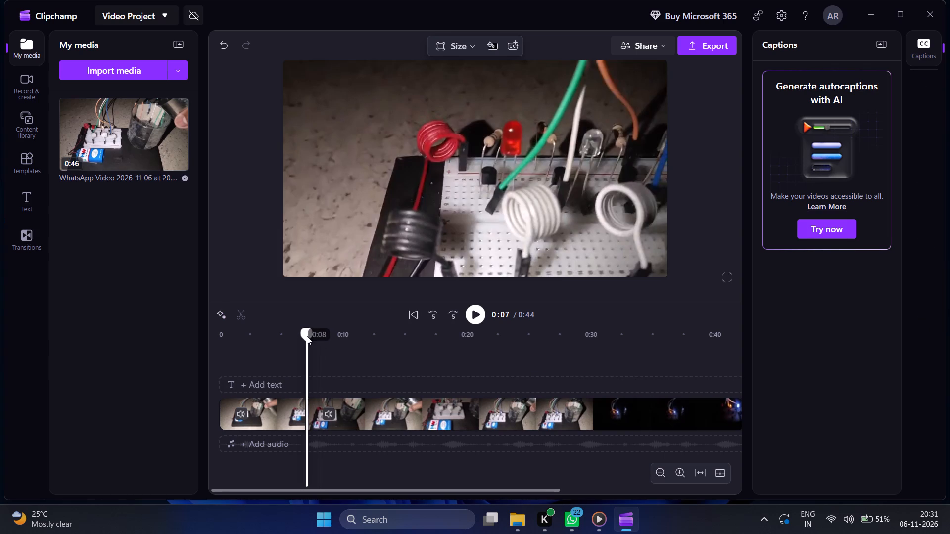
Replay from the opening clip through the close-up and split the clip where the full setup is back in view, at about 0:10.
left_click_drag(305, 336, 254, 342)
left_click(480, 320)
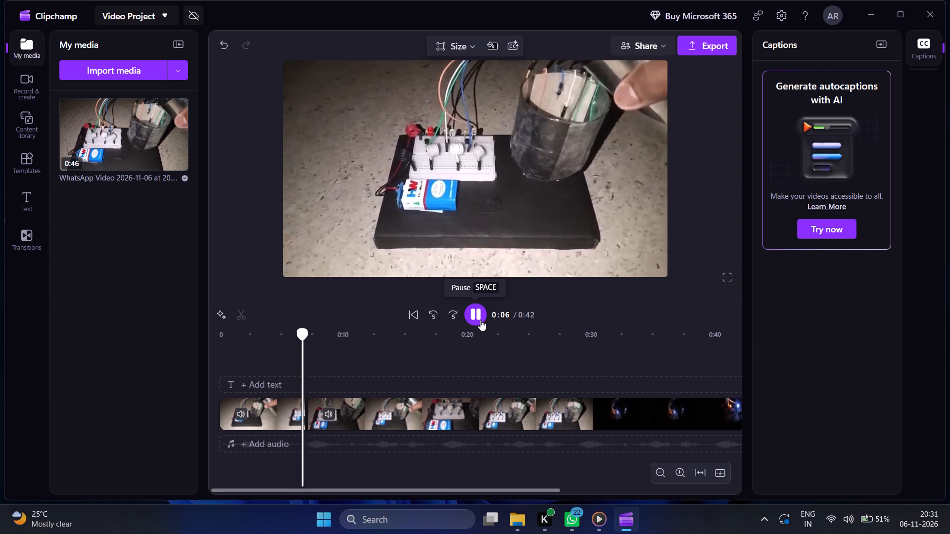
left_click(480, 320)
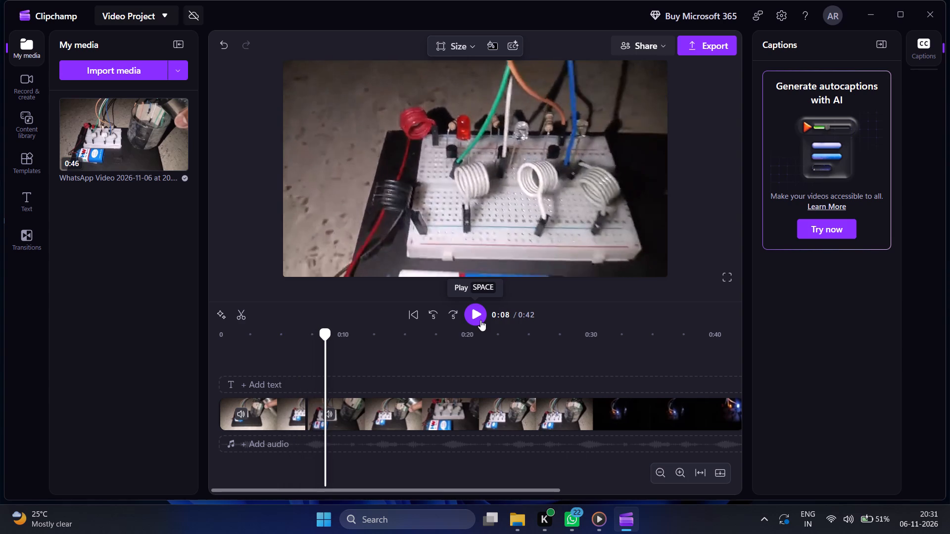
left_click(480, 320)
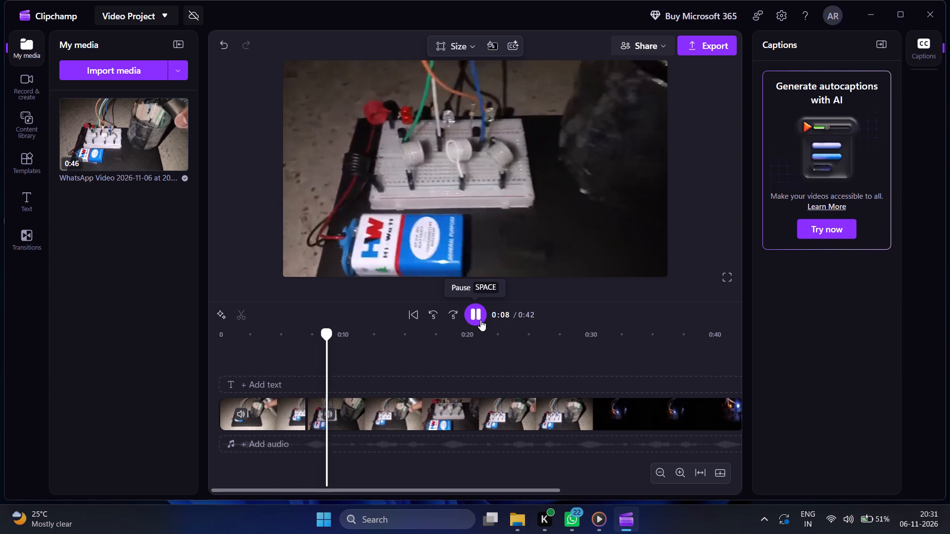
left_click(480, 320)
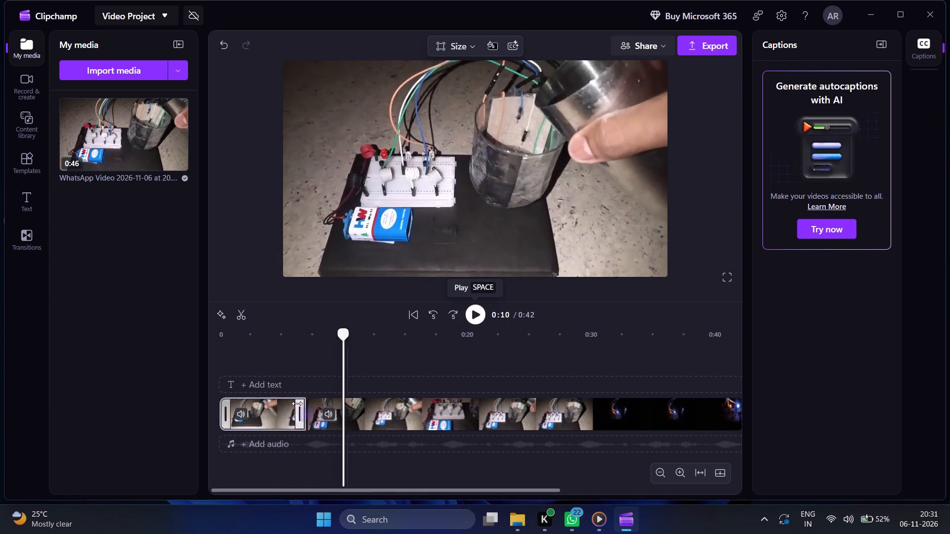
left_click(244, 308)
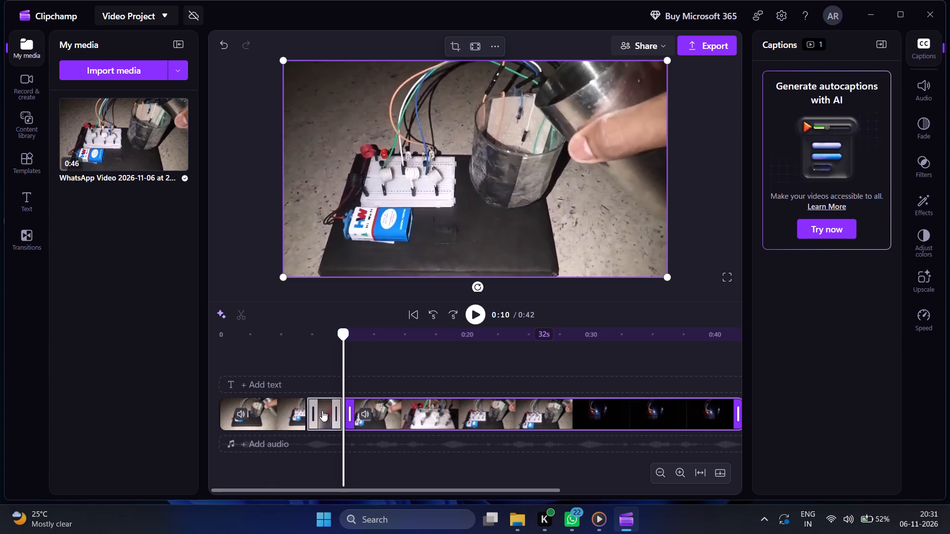
Replay from about 0:05 and split the short middle clip on the LED close-up, at about 0:08.
left_click_drag(343, 332, 284, 327)
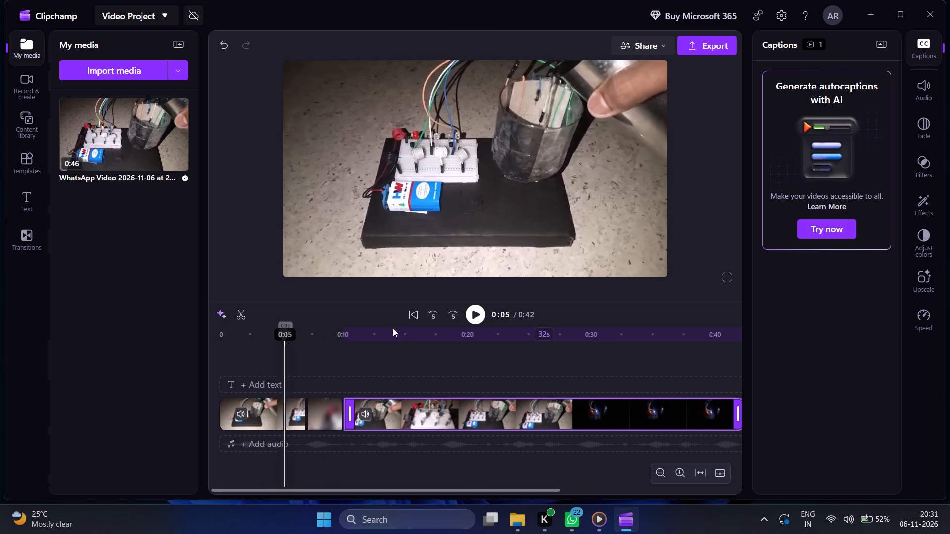
left_click(471, 318)
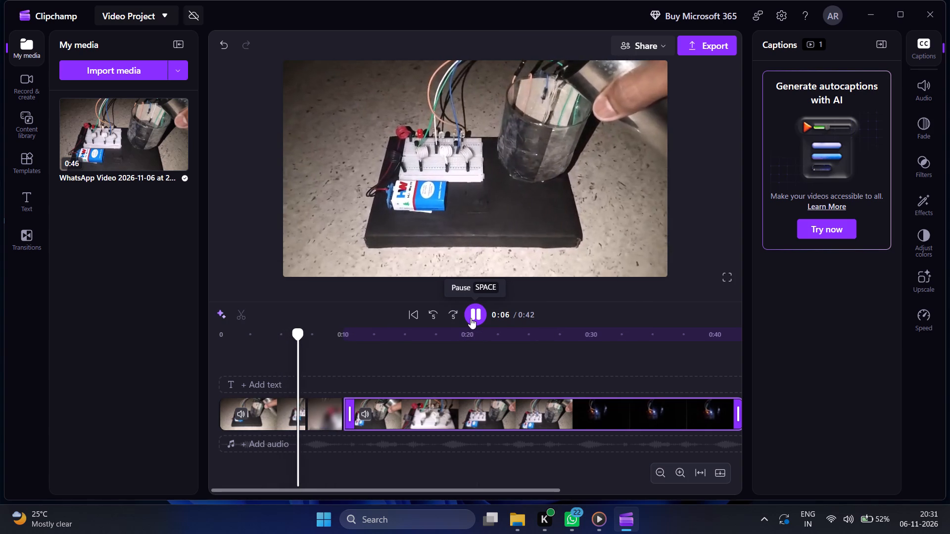
left_click(472, 318)
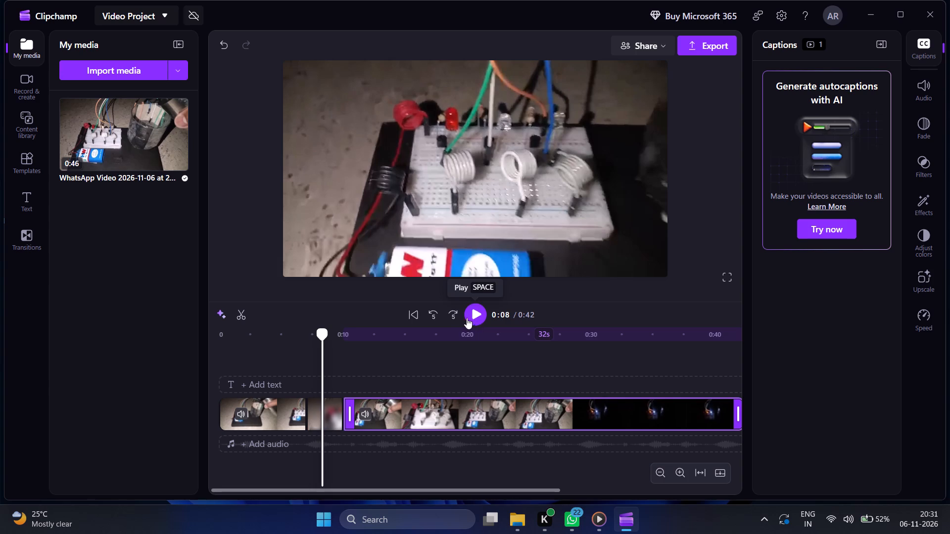
left_click_drag(323, 332, 318, 333)
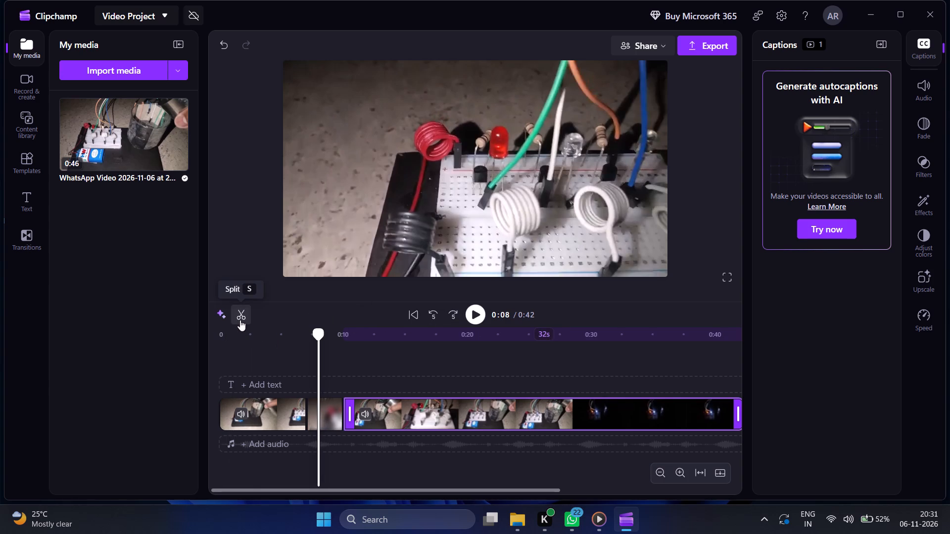
left_click(240, 320)
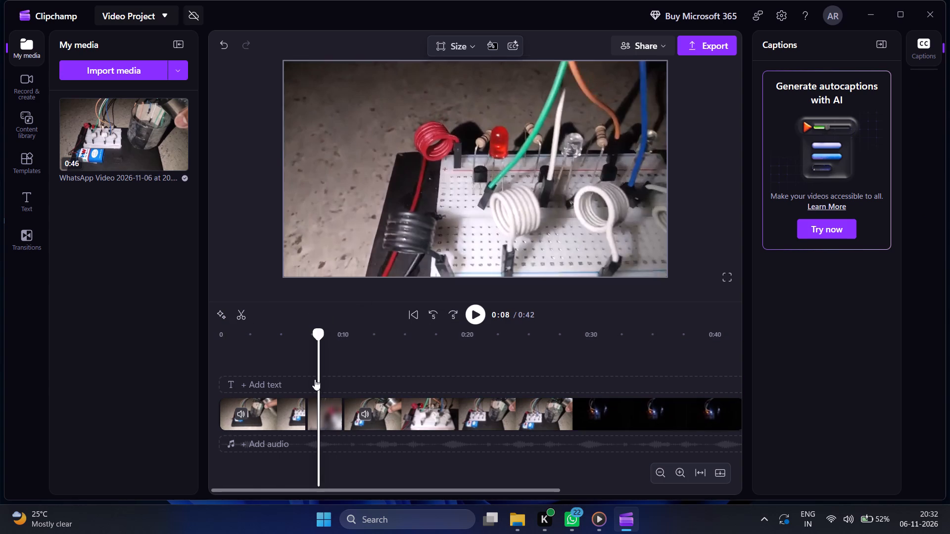
left_click(242, 314)
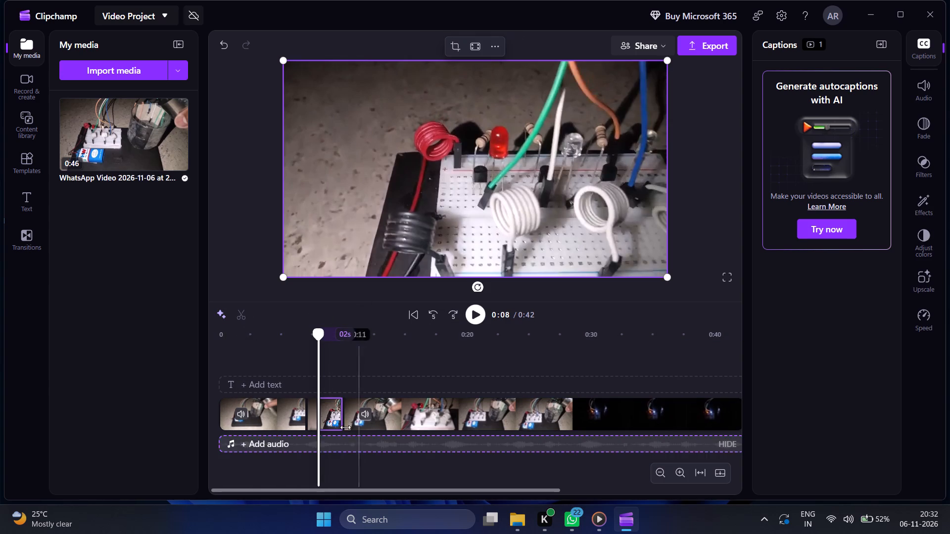
Delete the segment between about 0:08 and 0:10 and close the gap it leaves.
left_click(334, 418)
key("Delete")
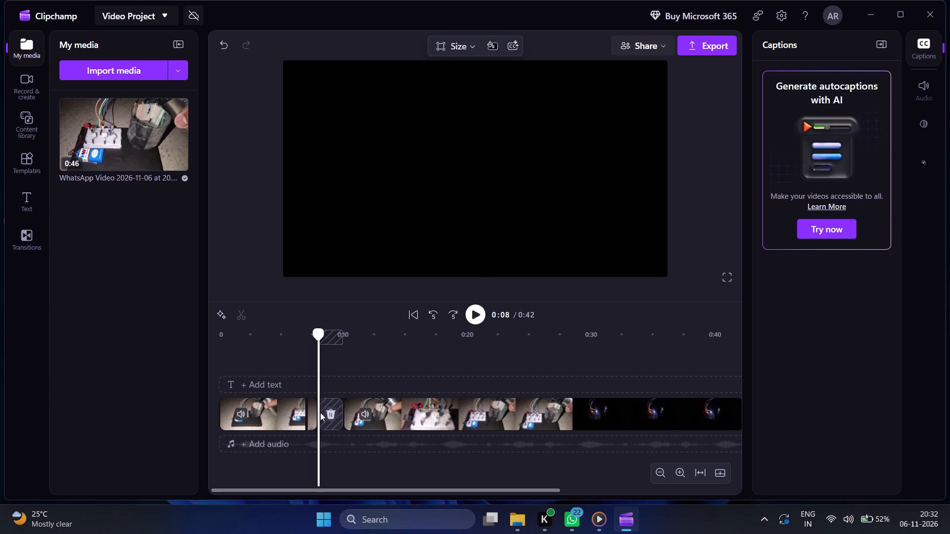
left_click(330, 412)
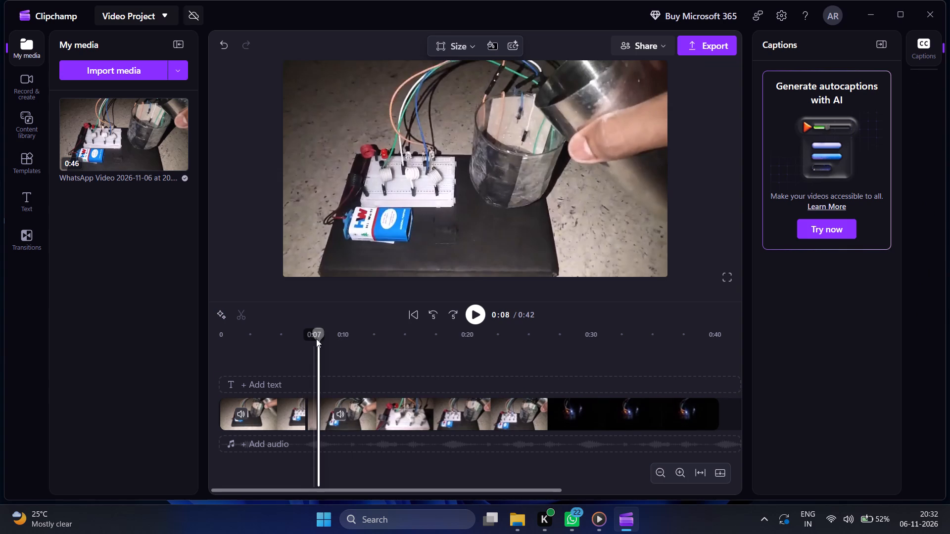
Replay from about 0:02 and split the long clip just before the camera moves in again, at about 0:12.
left_click_drag(317, 337, 244, 351)
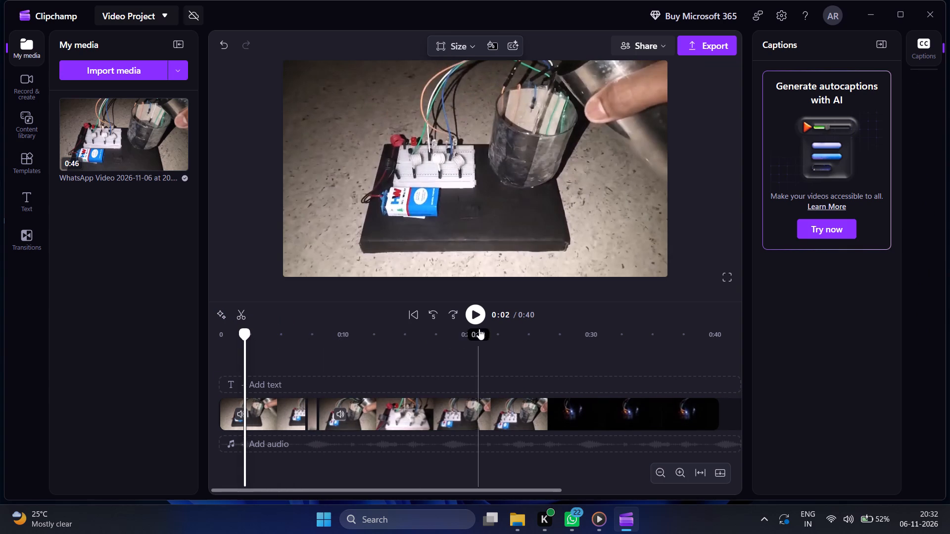
left_click(476, 320)
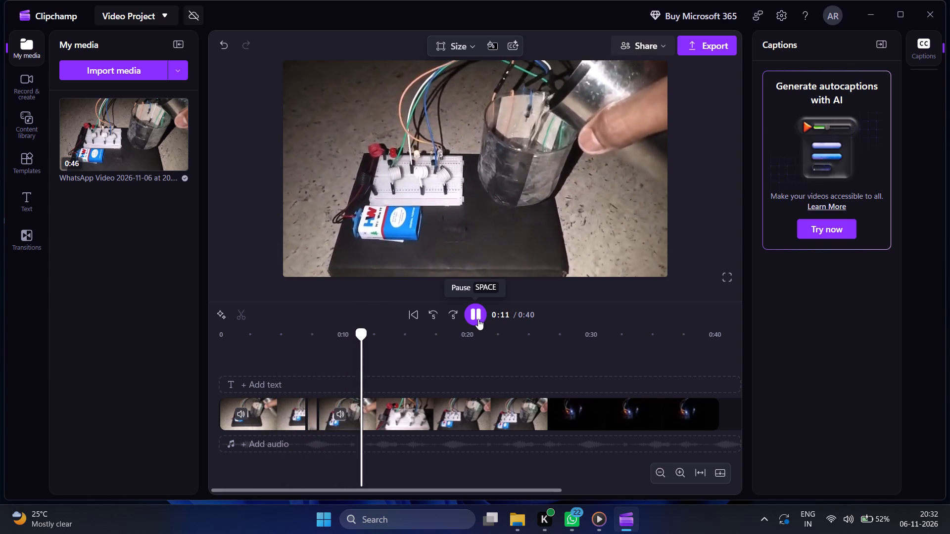
left_click(478, 319)
left_click(478, 319)
left_click(478, 319)
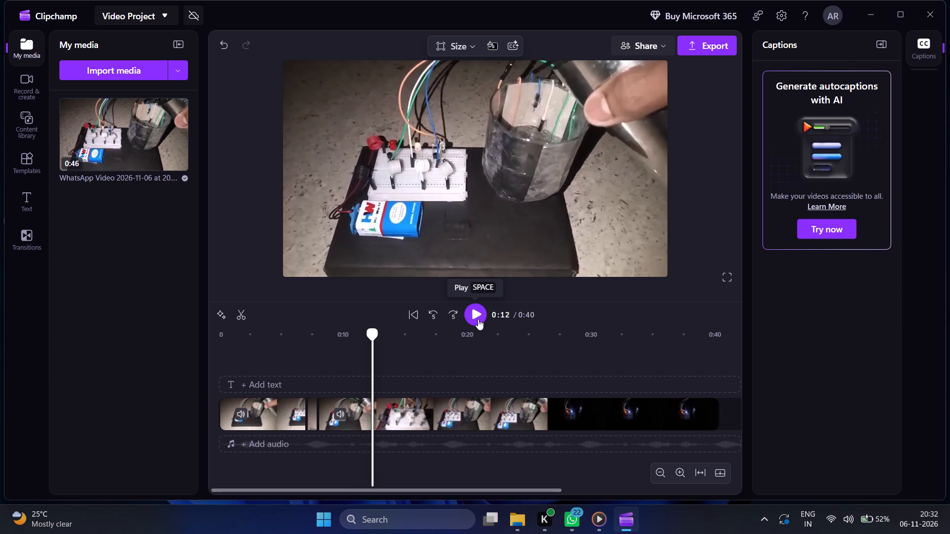
double_click(478, 319)
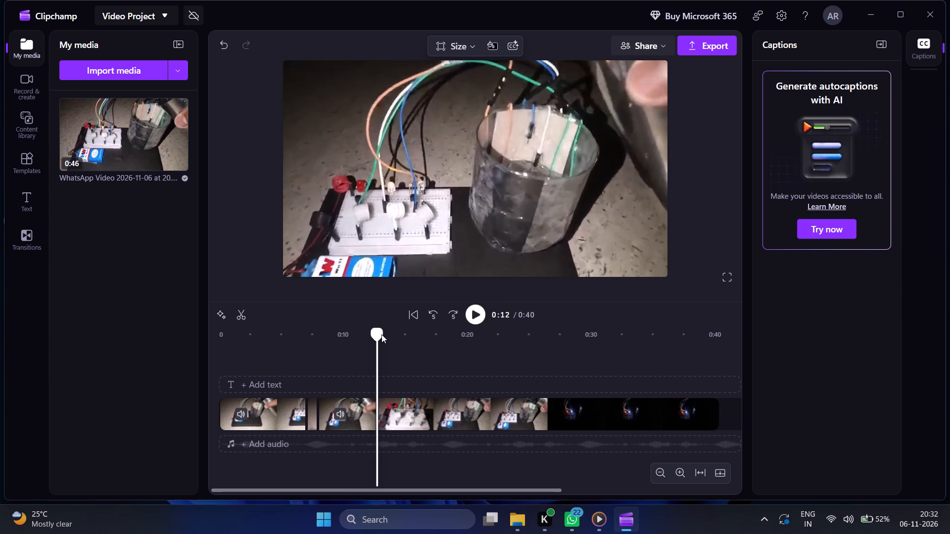
left_click_drag(380, 334, 365, 337)
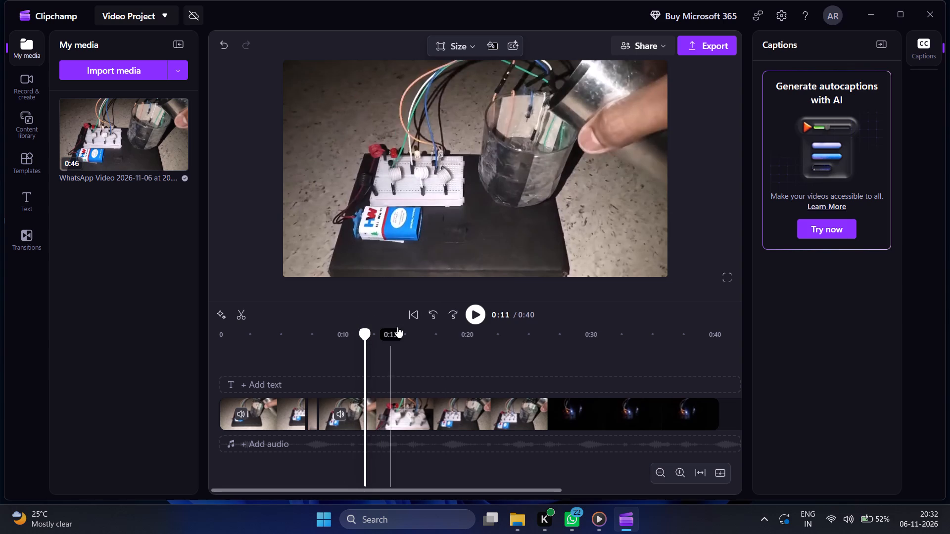
left_click(478, 308)
left_click(478, 308)
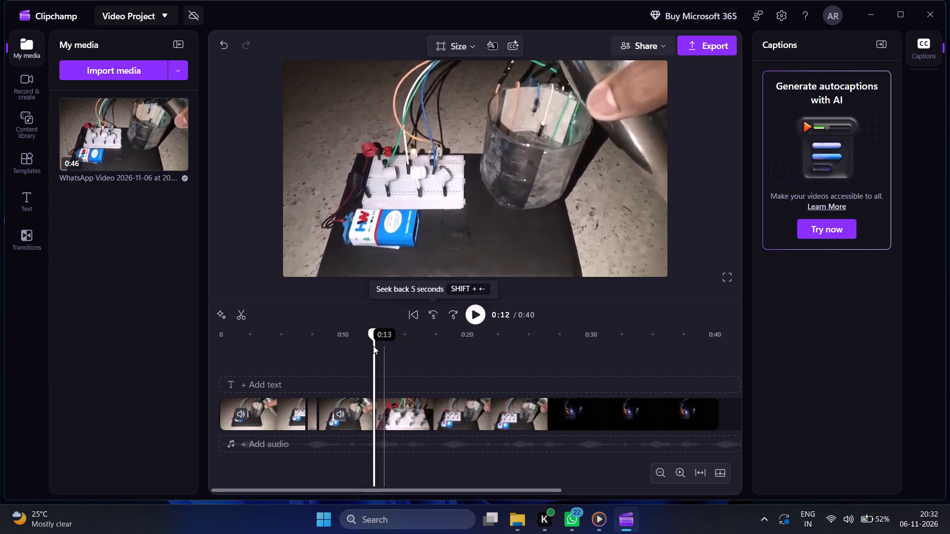
left_click(239, 314)
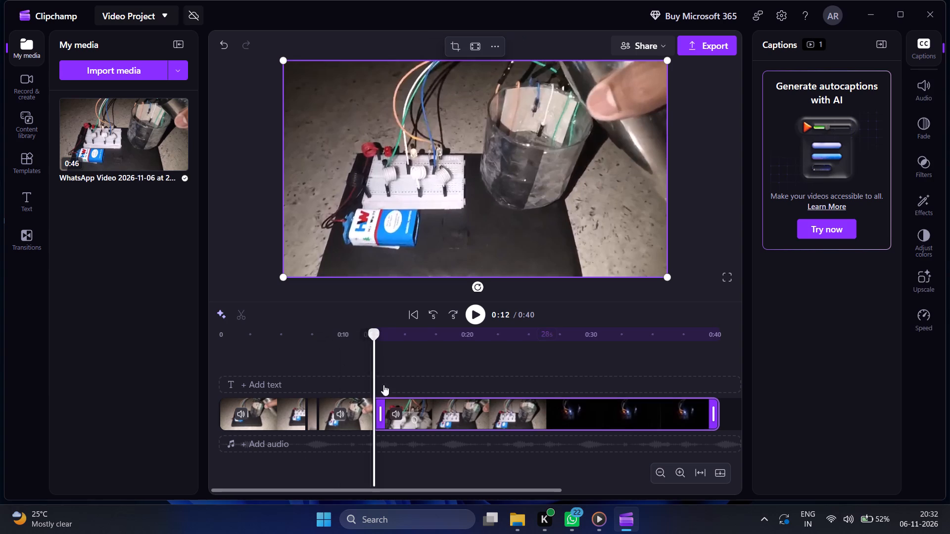
Play on in short stretches to the next LED close-up and split the clip there, at about 0:14.
left_click(481, 314)
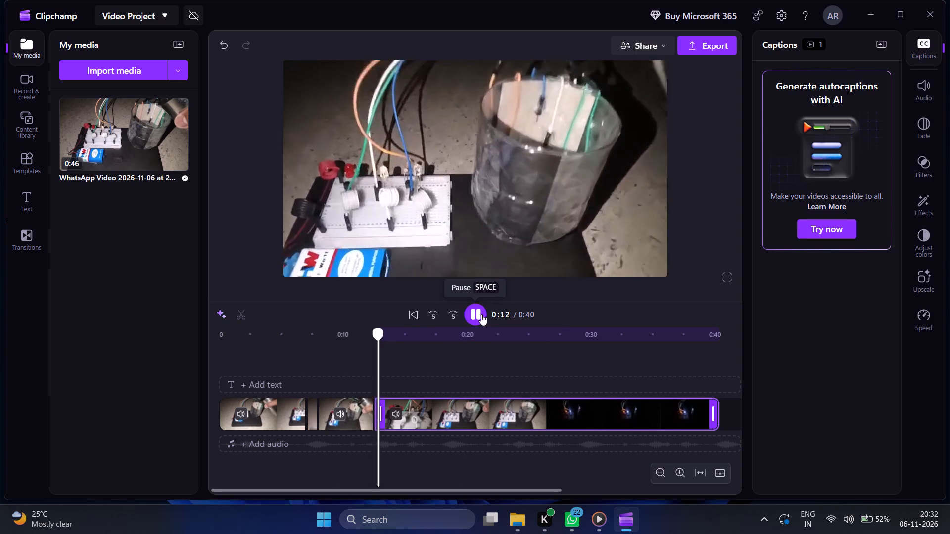
left_click(481, 314)
left_click(481, 314)
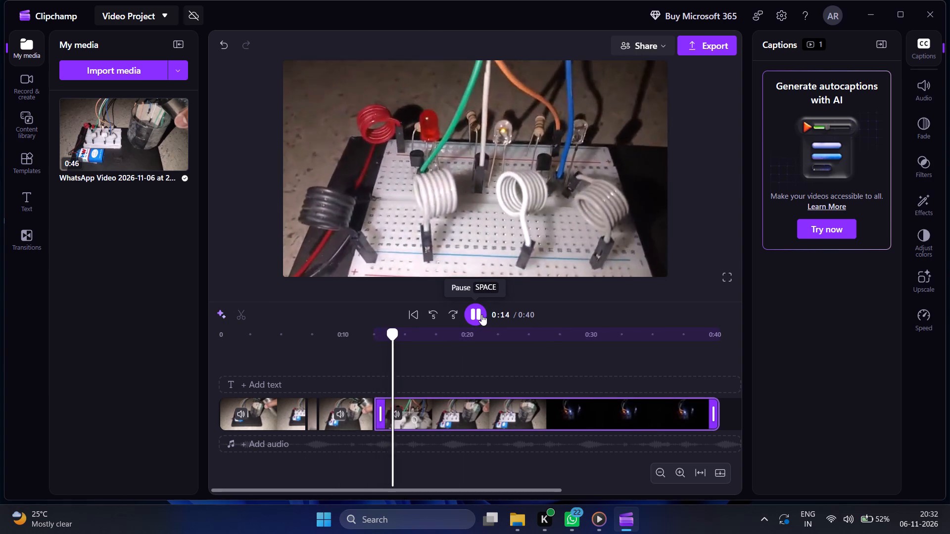
left_click(481, 314)
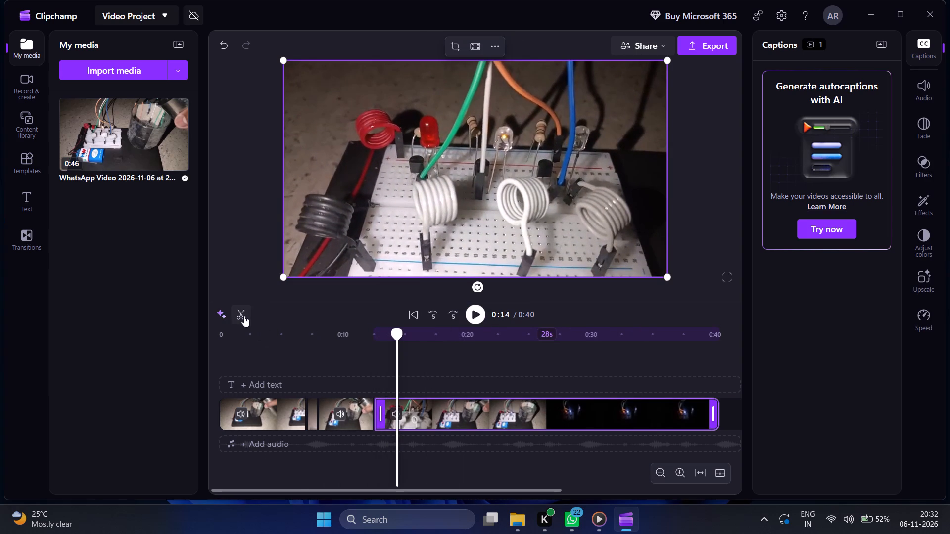
left_click(243, 315)
Delete the short segment between about 0:12 and 0:14 and close the gap it leaves.
left_click(386, 411)
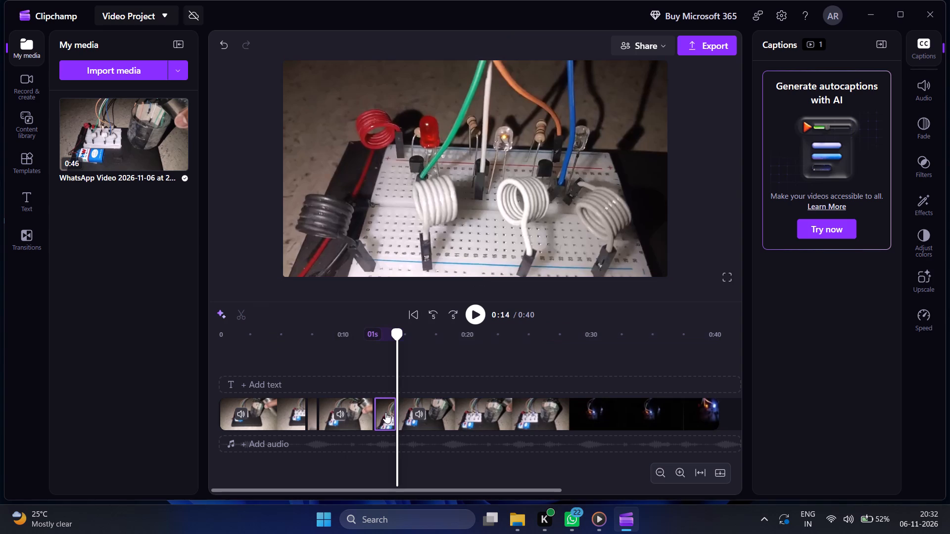
key("Delete")
left_click(384, 412)
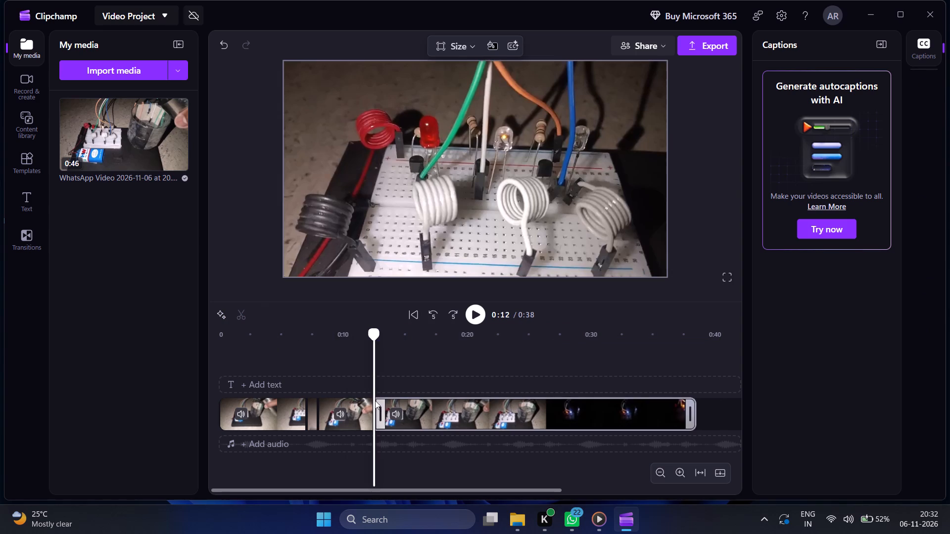
Replay across the new cut and split the last clip where the full setup is back in view, at about 0:15.
left_click_drag(376, 331, 349, 336)
left_click(475, 319)
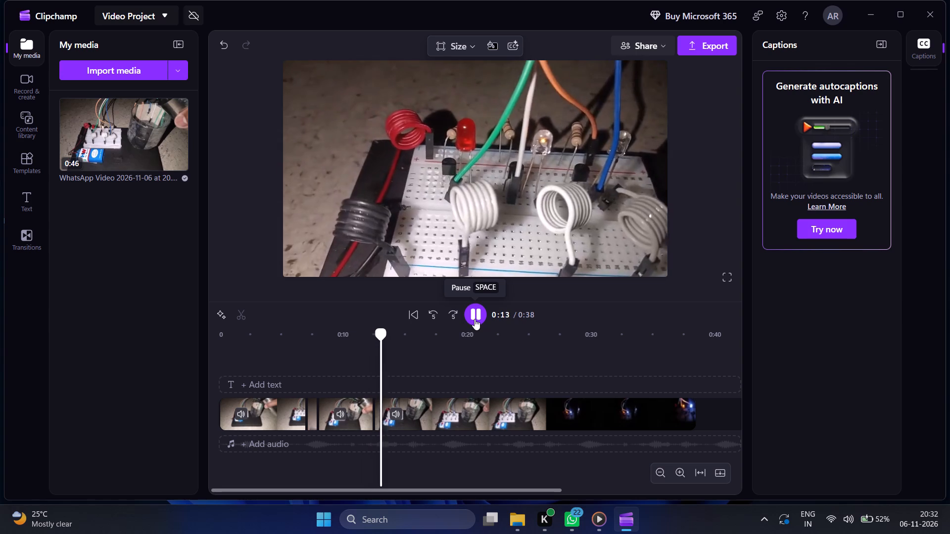
left_click(475, 319)
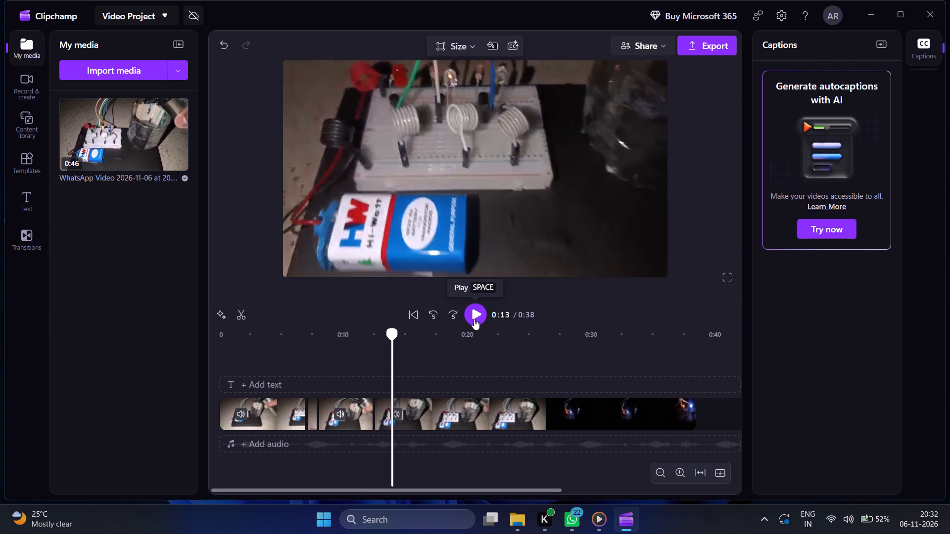
left_click(472, 319)
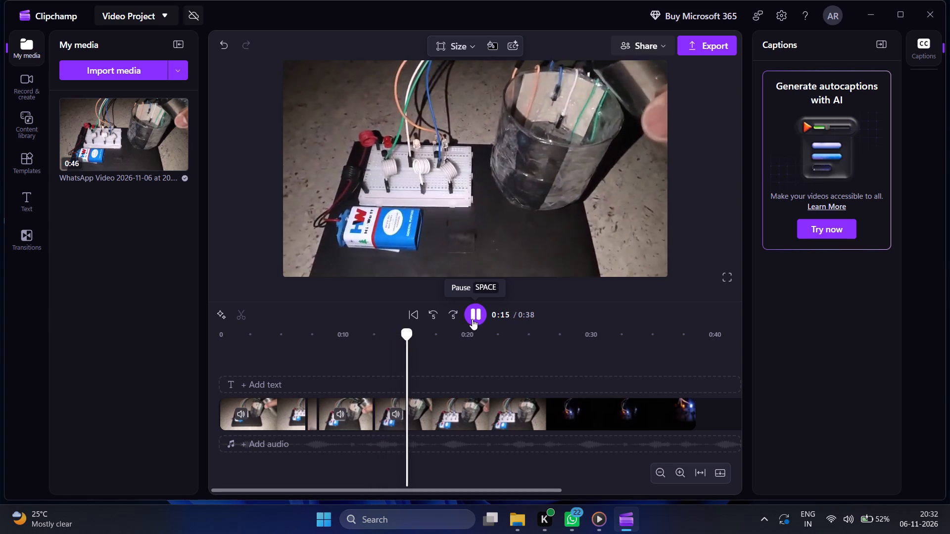
left_click(472, 319)
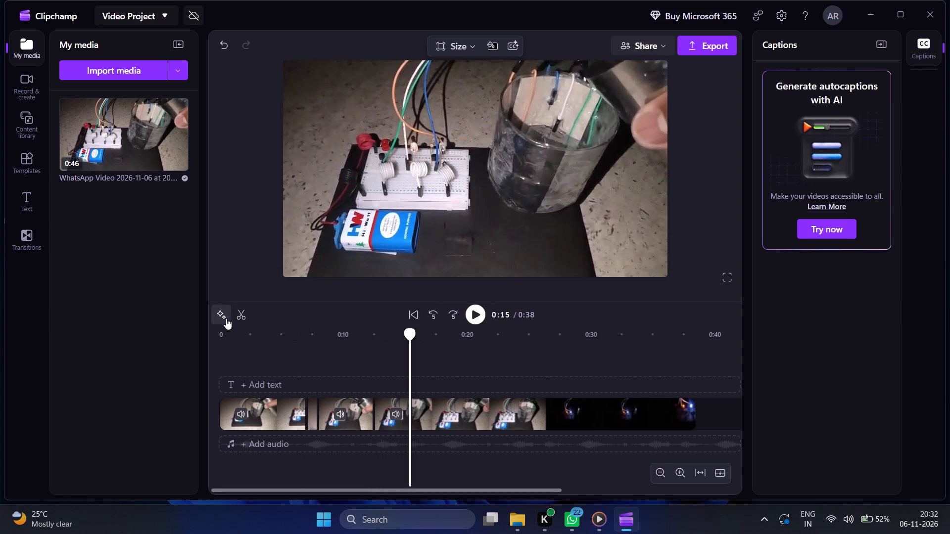
left_click(244, 317)
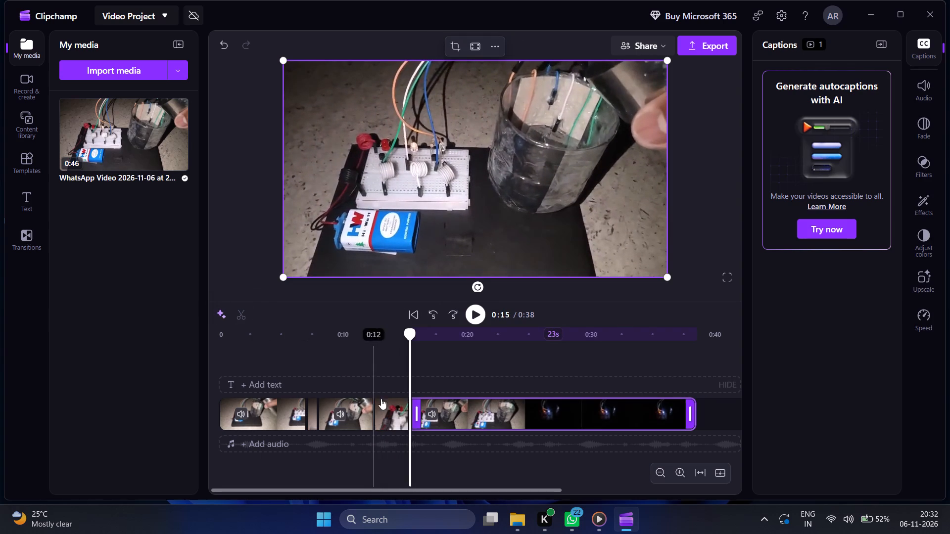
Delete the segment between about 0:12 and 0:15 and close the gap it leaves.
left_click(388, 407)
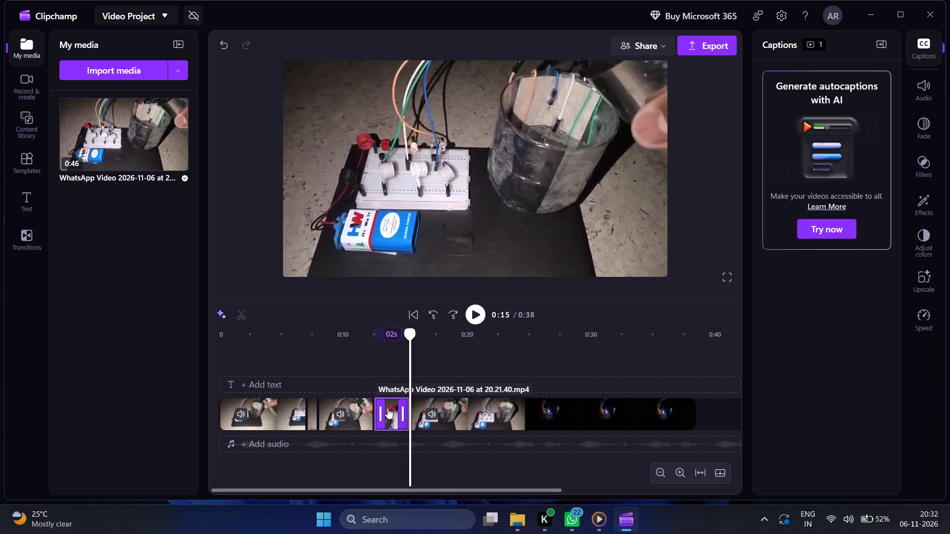
key("Delete")
left_click(387, 409)
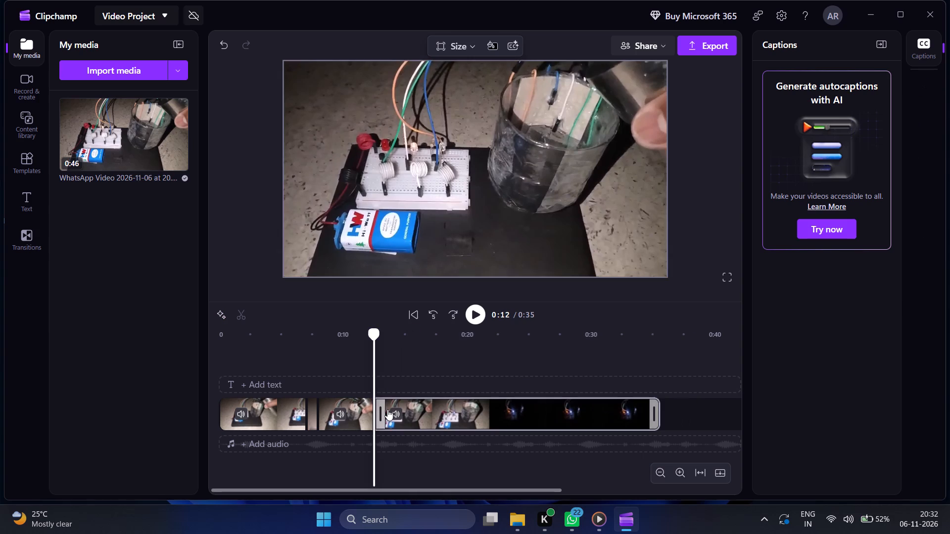
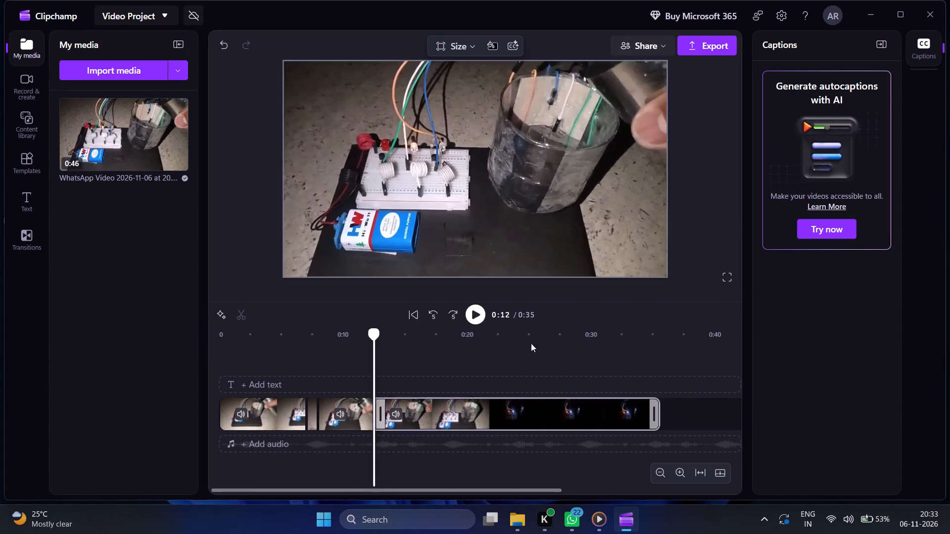
Replay the video repeatedly across the cut at about 0:12 and on to the dark LED scene to check the transition.
left_click(472, 314)
left_click(472, 314)
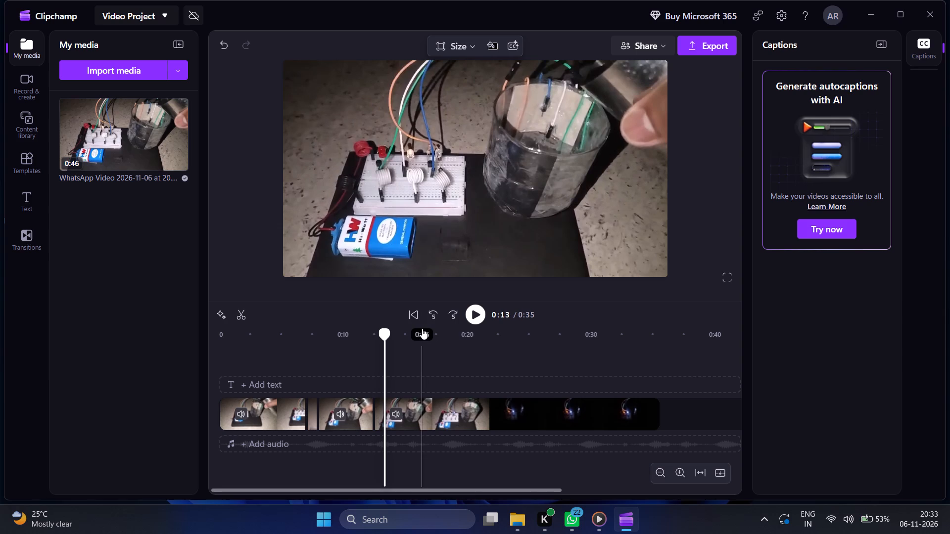
left_click(474, 318)
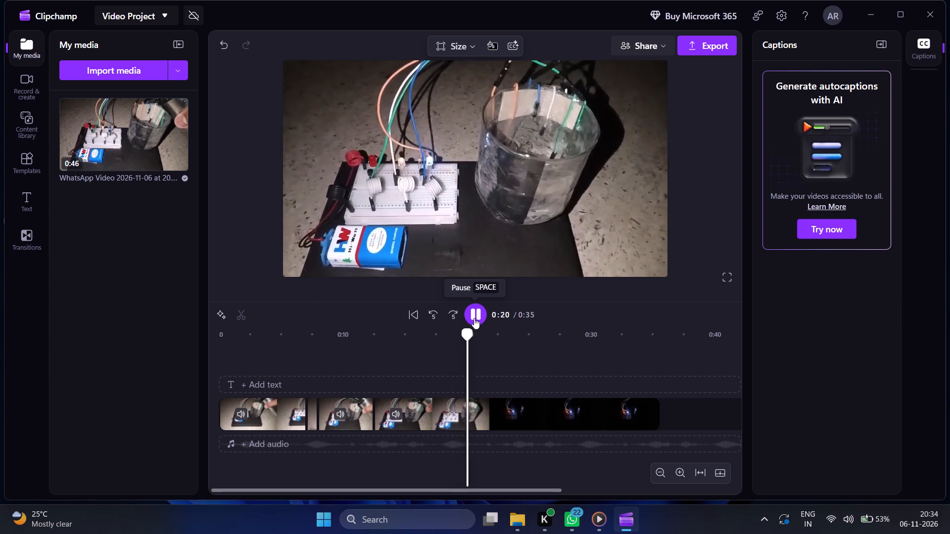
left_click(474, 318)
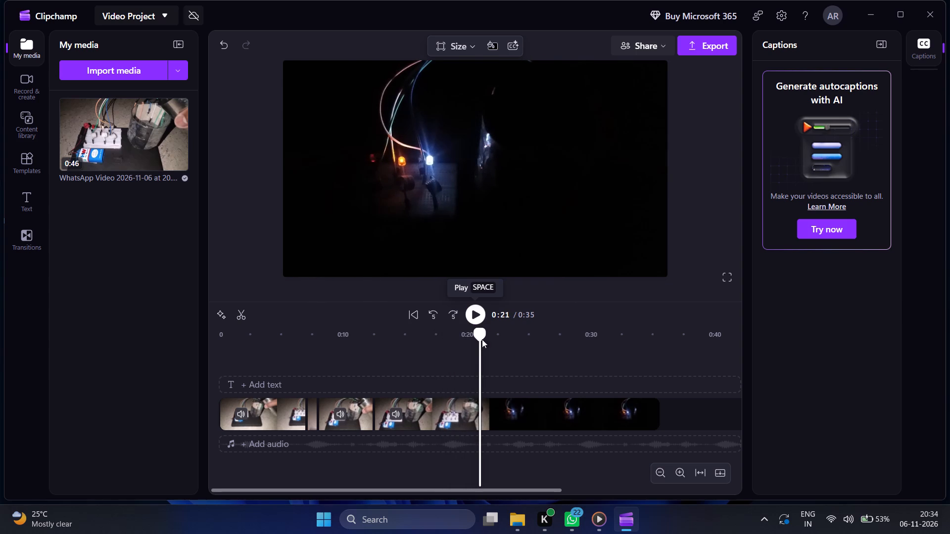
left_click_drag(481, 331, 355, 315)
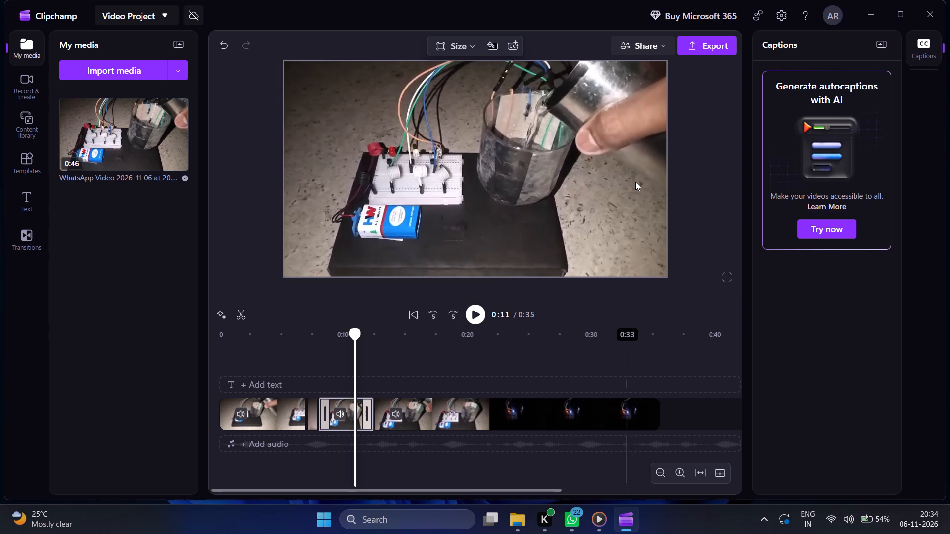
left_click(471, 317)
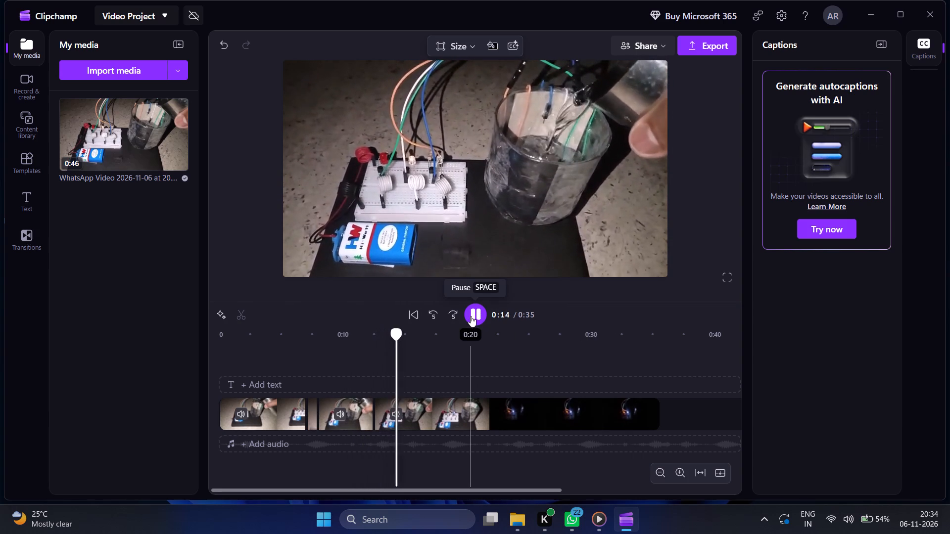
left_click(471, 316)
left_click_drag(399, 336, 358, 338)
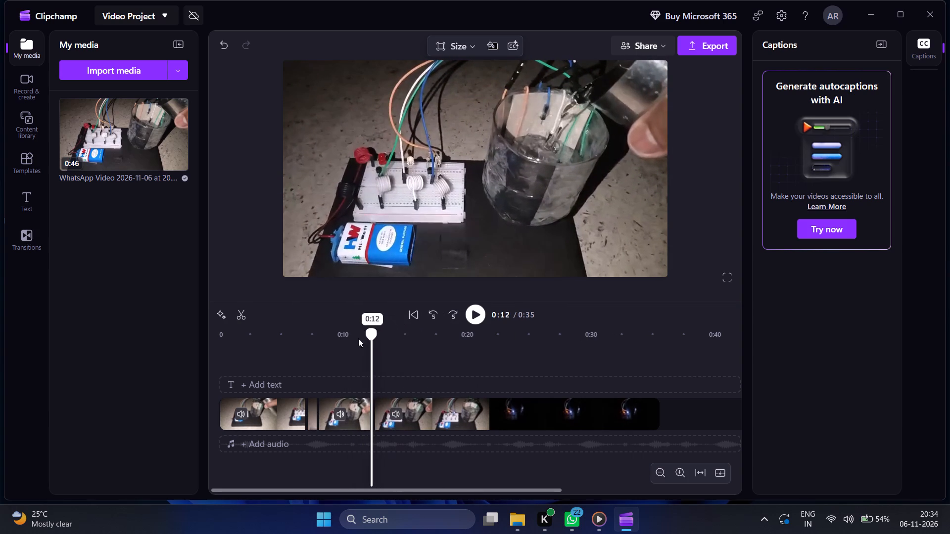
left_click_drag(358, 338, 291, 338)
left_click(475, 314)
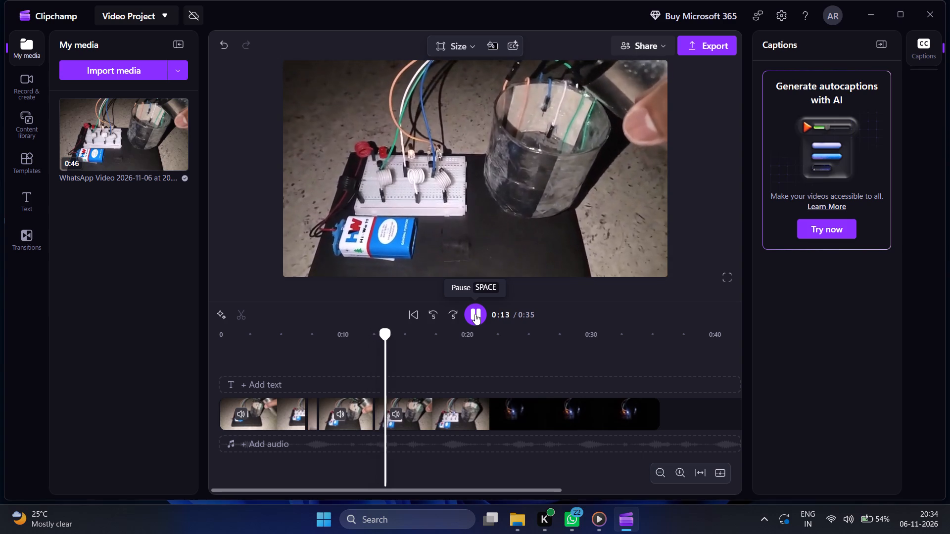
left_click(475, 314)
Undo closing the gap and deleting the LED close-up segment between about 0:12 and 0:15.
left_click(218, 43)
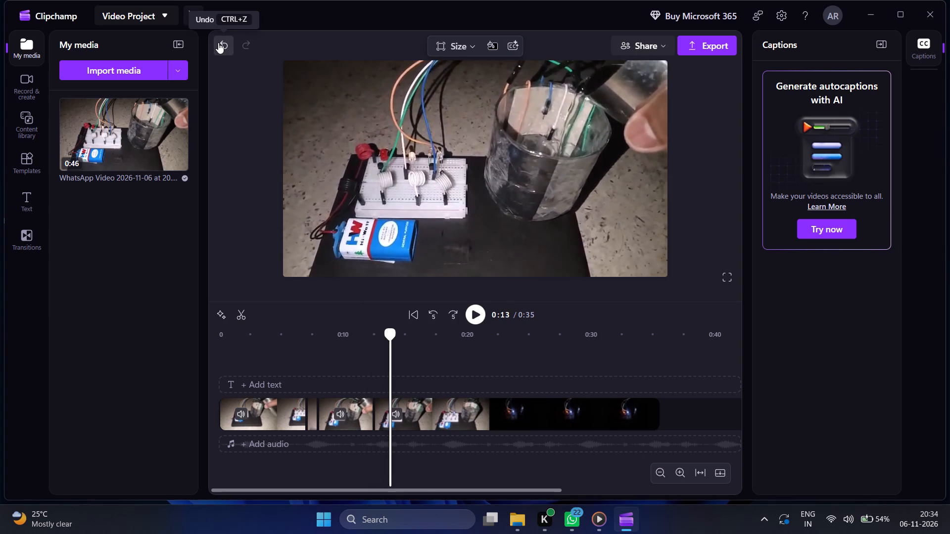
left_click(218, 43)
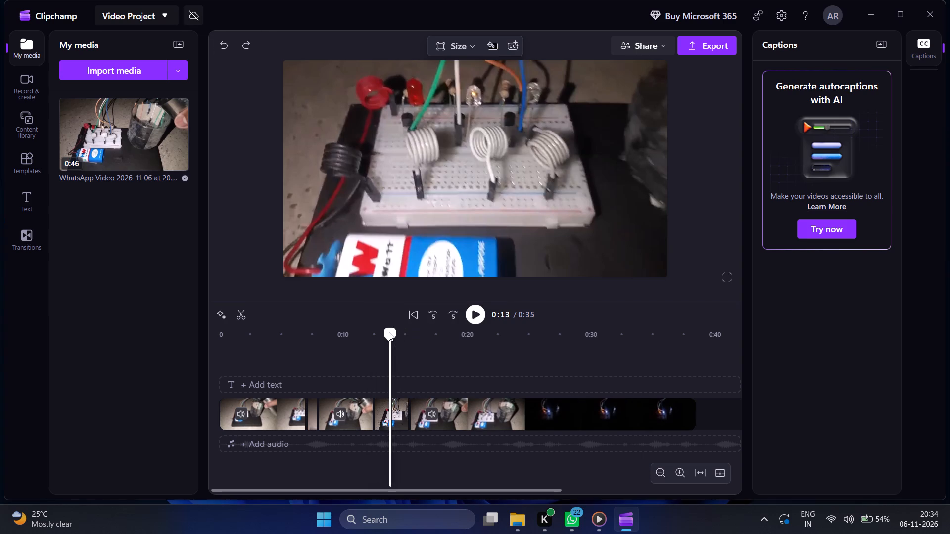
Replay through the restored LED close-up and split it at about 0:13, just before the camera pulls back.
left_click_drag(389, 332, 324, 326)
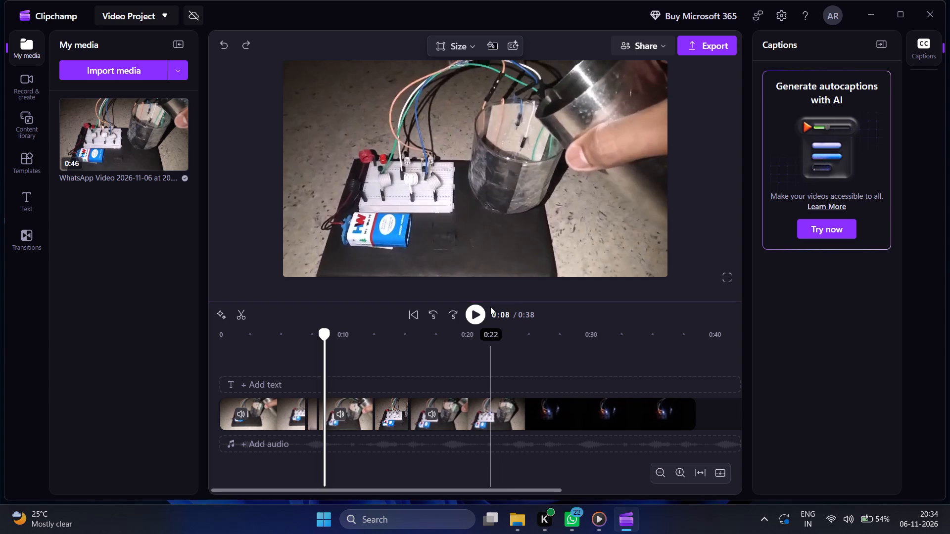
left_click(475, 312)
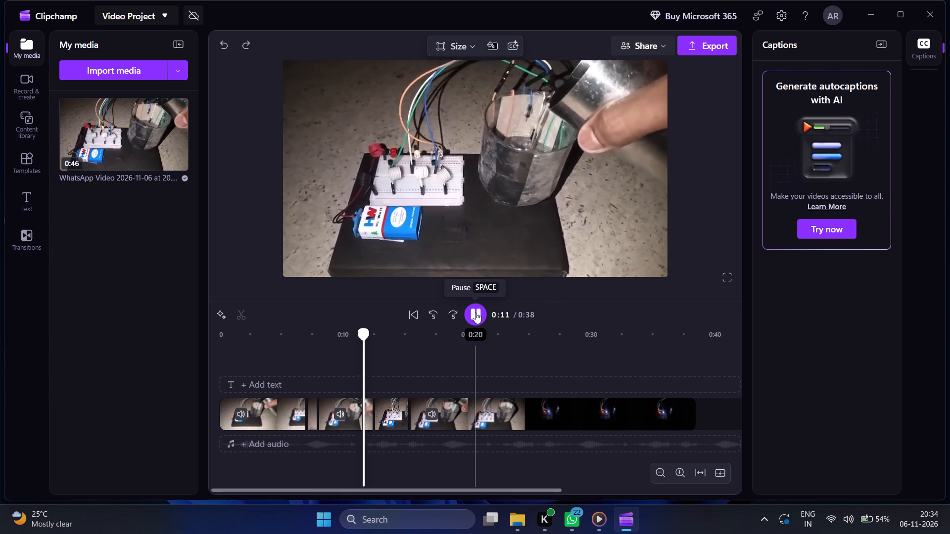
left_click(475, 312)
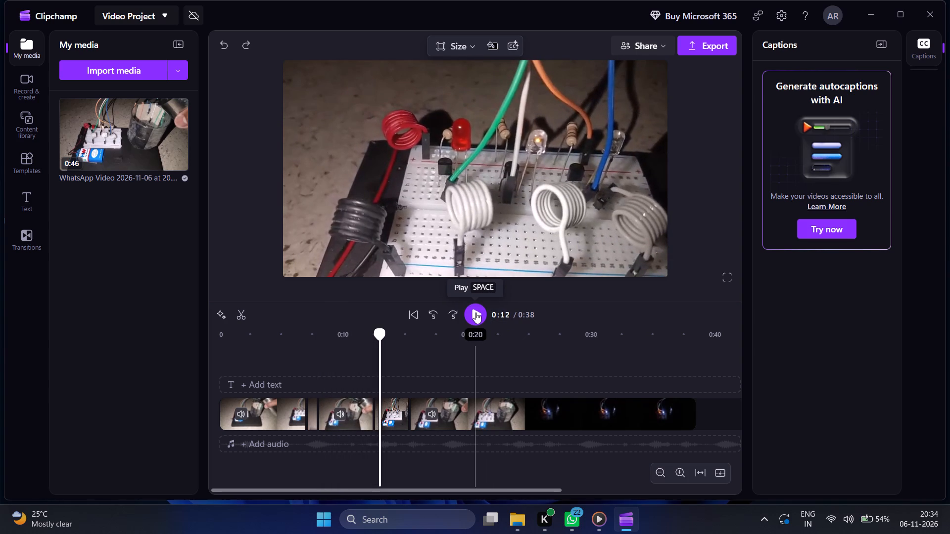
left_click(475, 312)
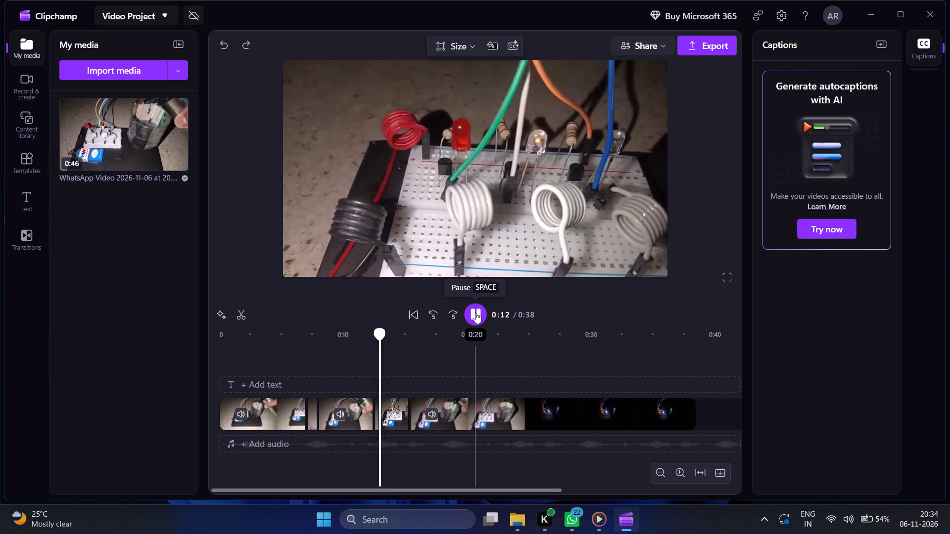
left_click(475, 312)
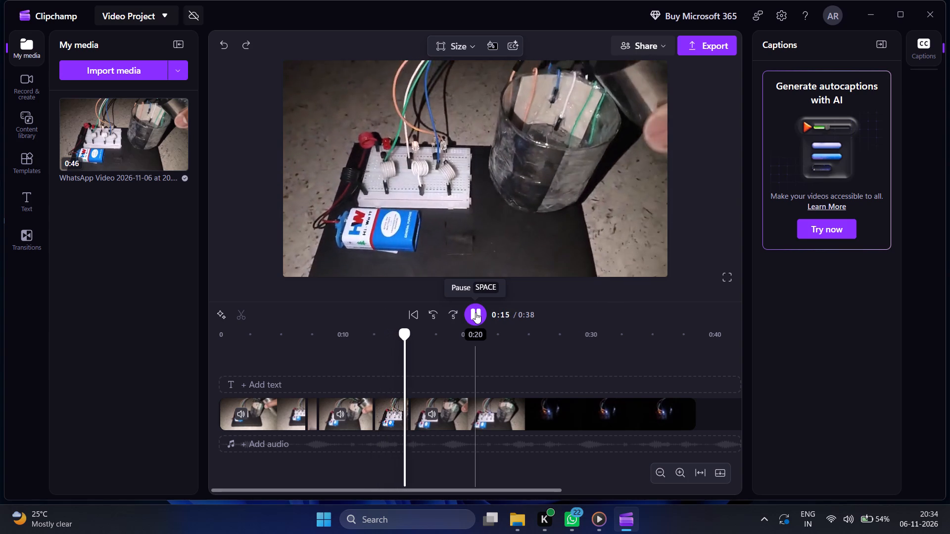
left_click_drag(407, 335, 399, 336)
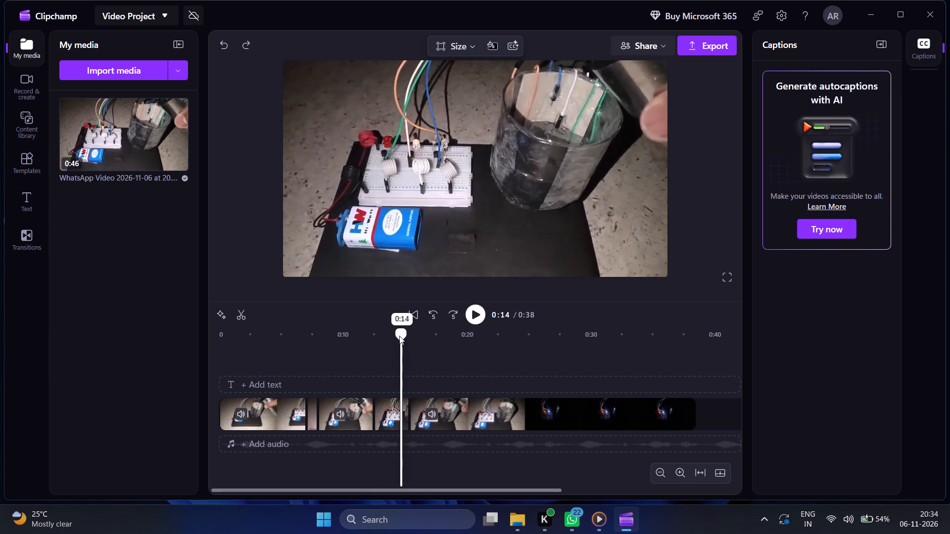
left_click_drag(399, 336, 393, 335)
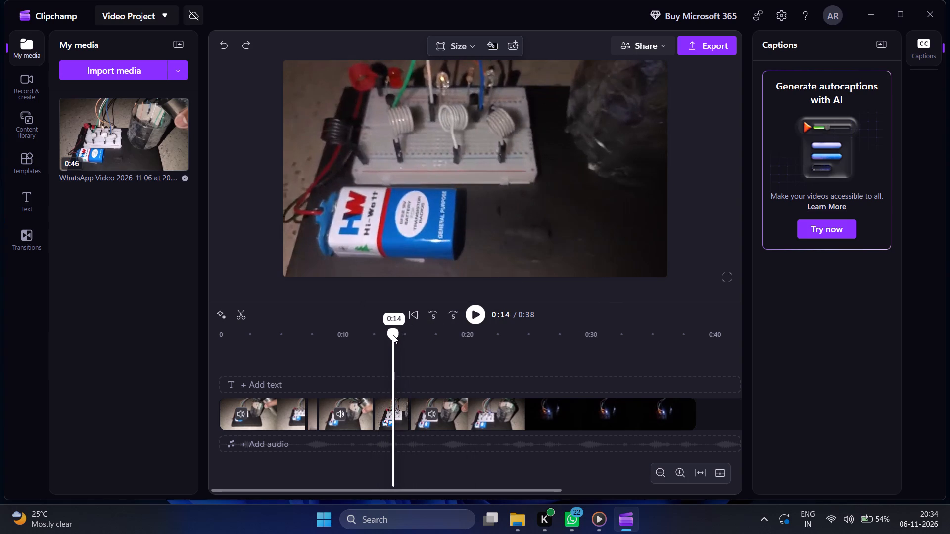
left_click_drag(393, 335, 386, 333)
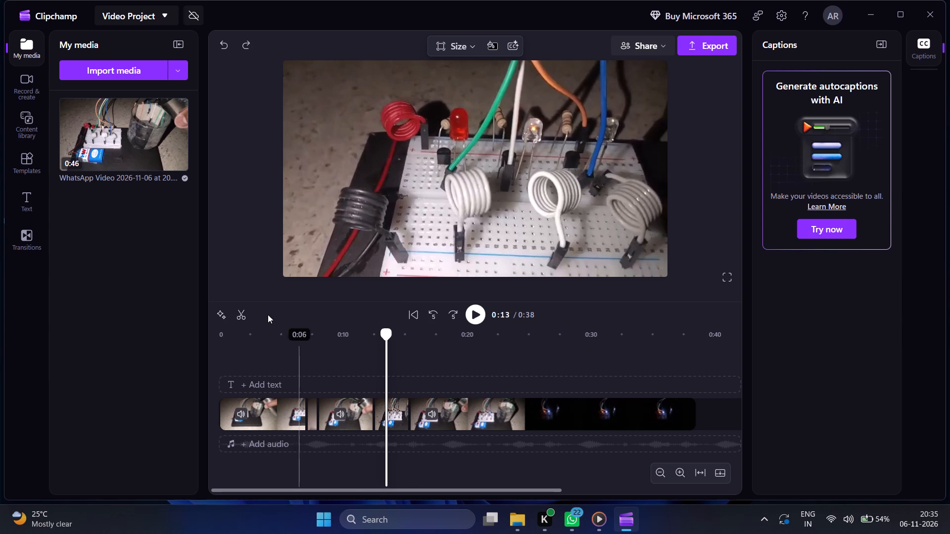
left_click(245, 312)
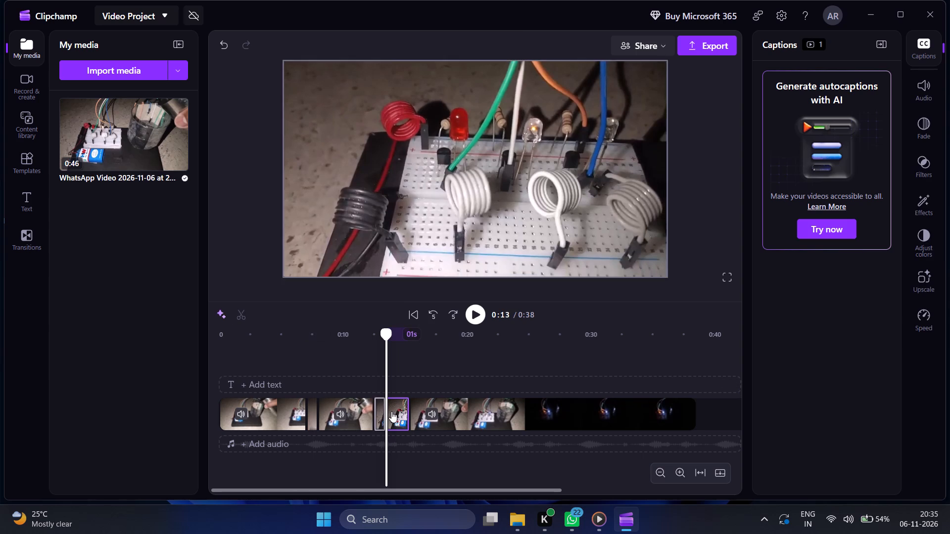
Delete the pull-back segment between about 0:13 and 0:15 and close the gap it leaves.
left_click(398, 411)
key("Delete")
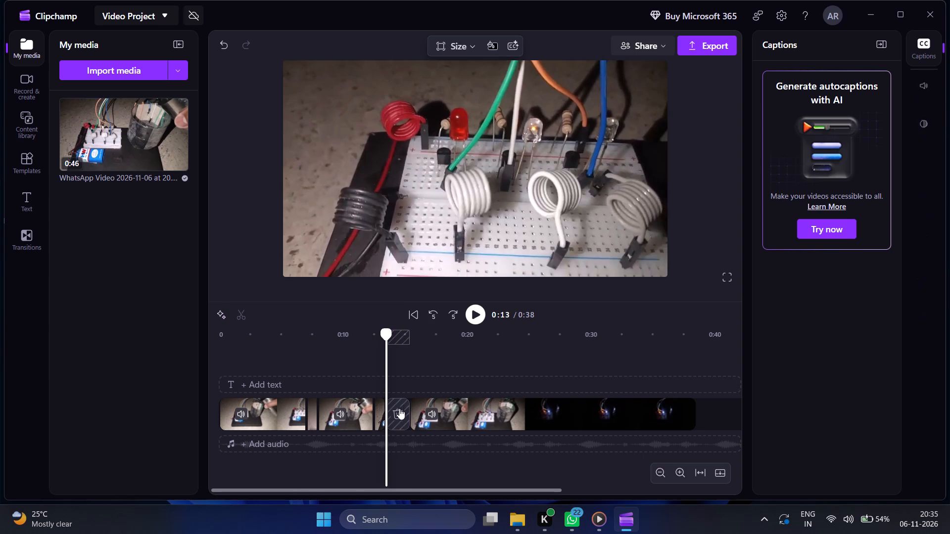
left_click(398, 410)
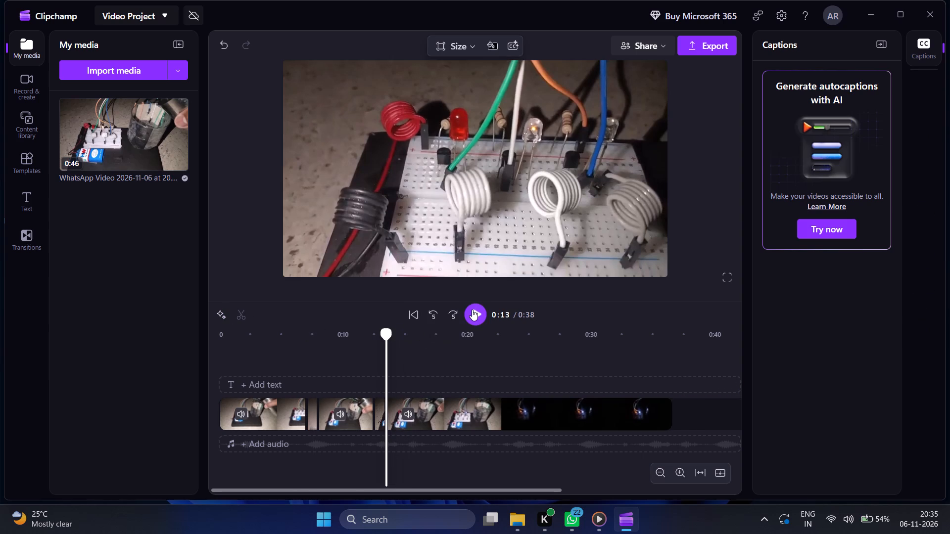
Play on past the pouring and split the last clip at about 0:19, once the hand has left the frame.
left_click(473, 310)
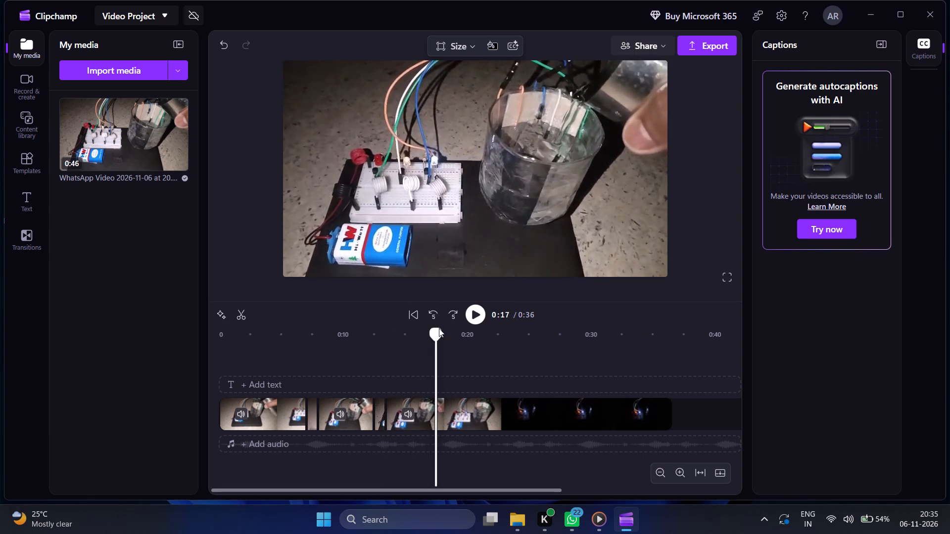
left_click(481, 311)
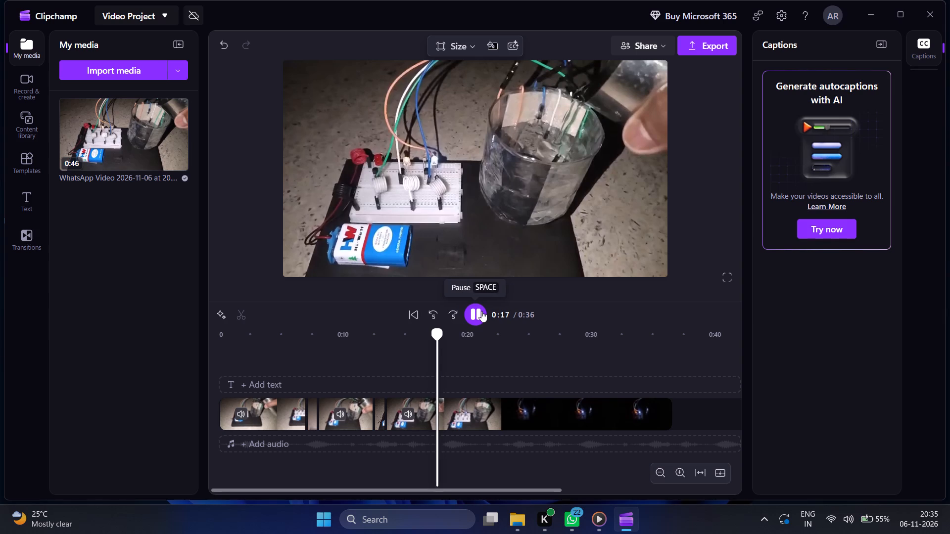
left_click(481, 311)
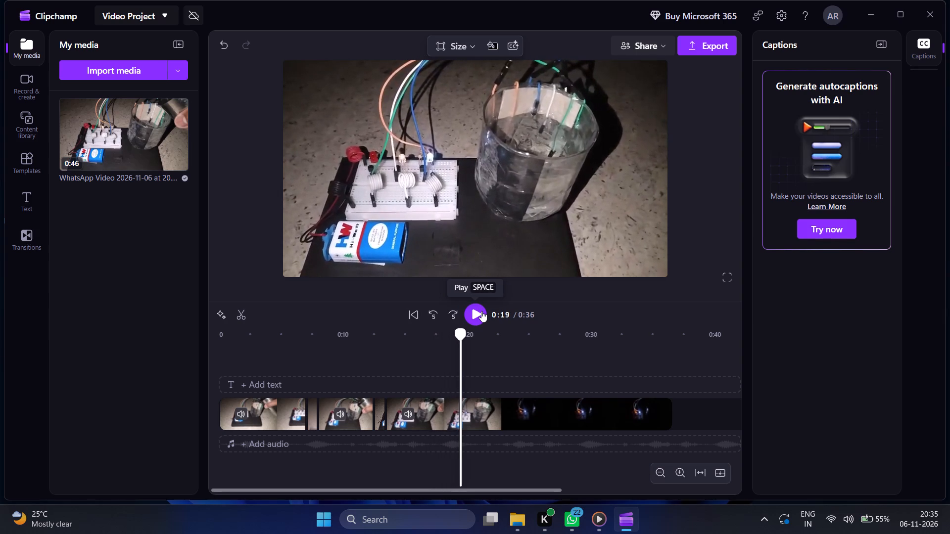
left_click(246, 319)
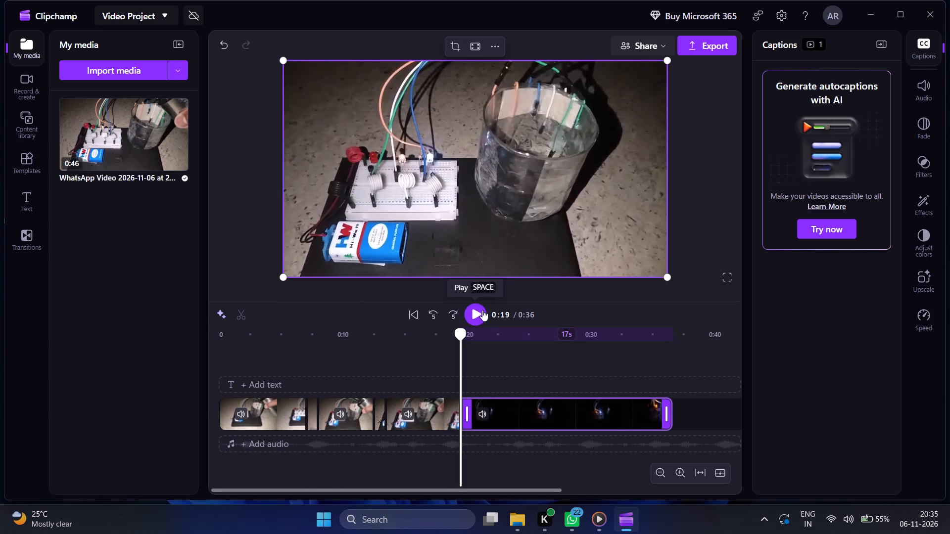
Play on to the dark scene, step back just before it starts and split the clip at about 0:21.
left_click(482, 310)
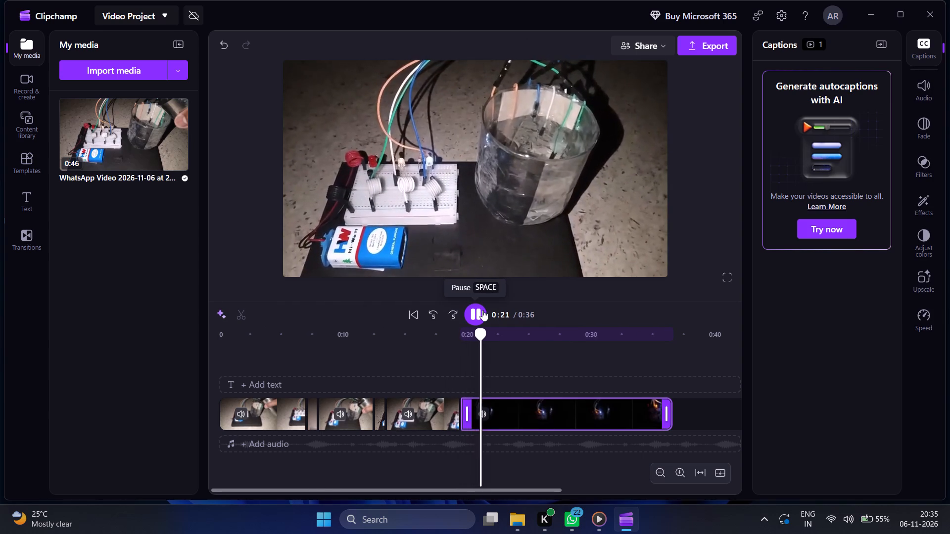
left_click(482, 310)
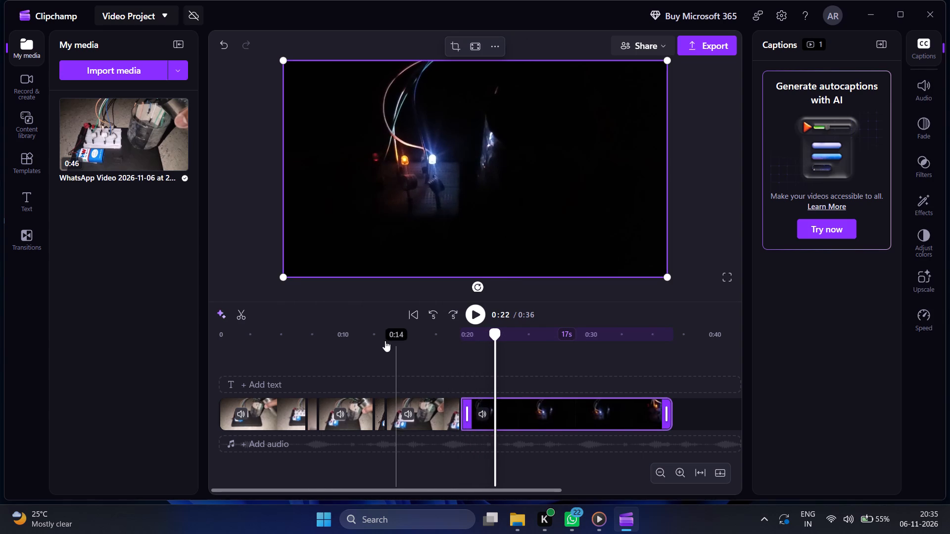
left_click_drag(491, 332, 485, 332)
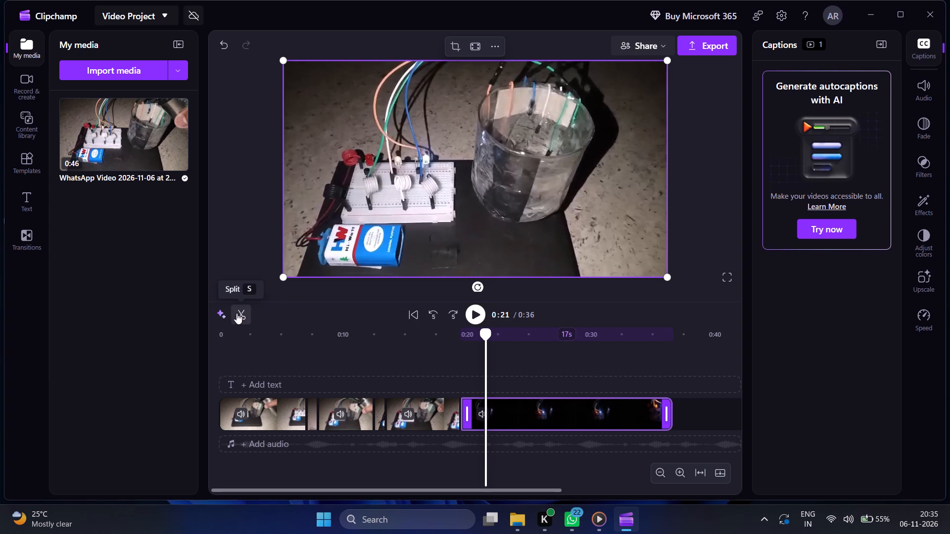
left_click(237, 313)
Delete the short segment between about 0:19 and 0:21 and close the gap it leaves.
left_click(477, 416)
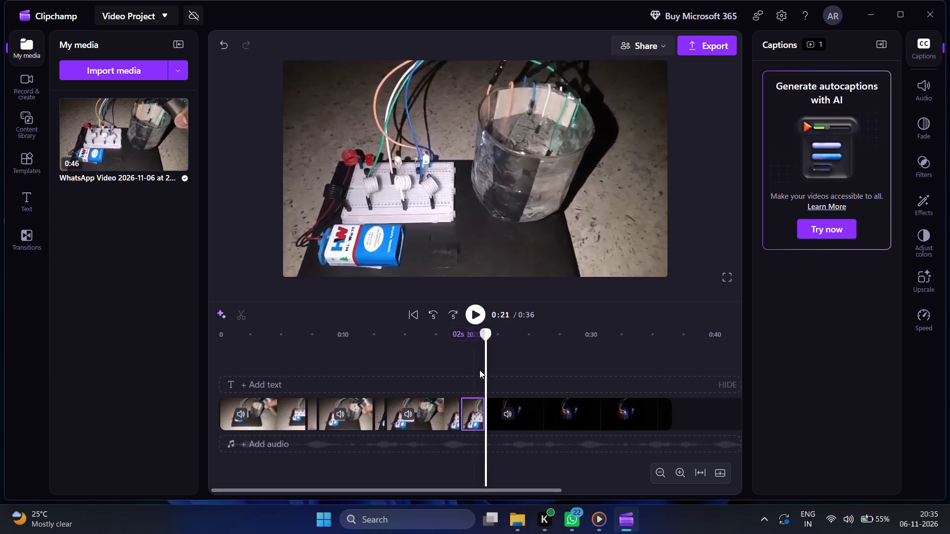
key("Delete")
left_click(470, 417)
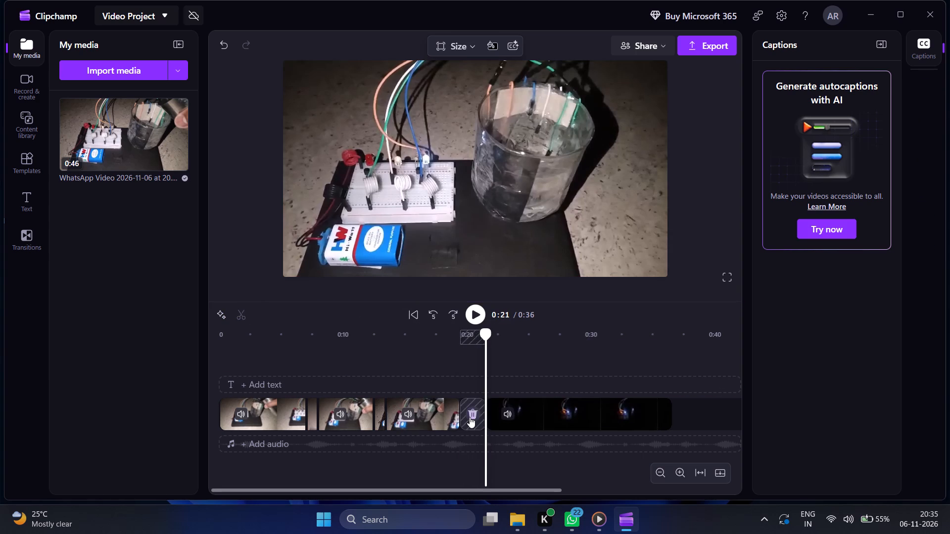
Replay across the new cut and split the last clip early in the dark LED scene, at about 0:20.
left_click_drag(459, 337, 435, 342)
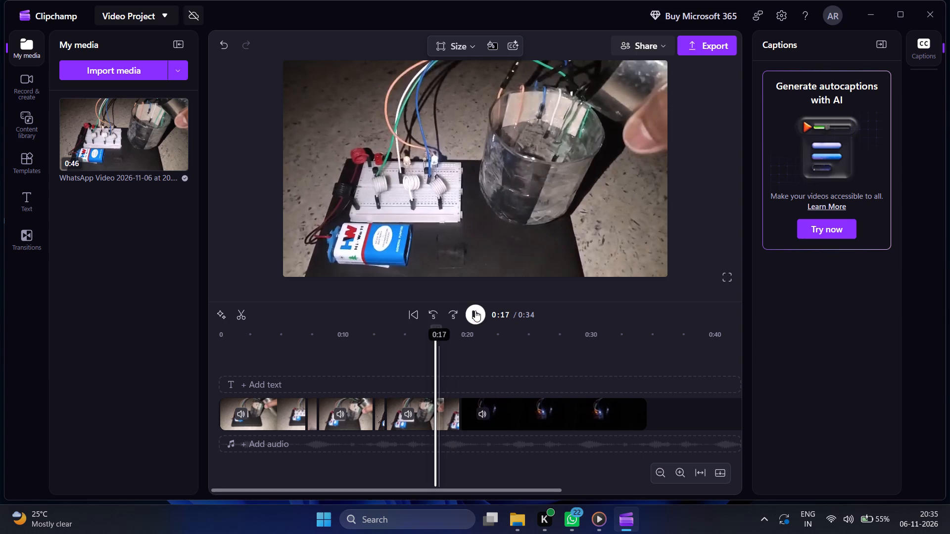
left_click(477, 311)
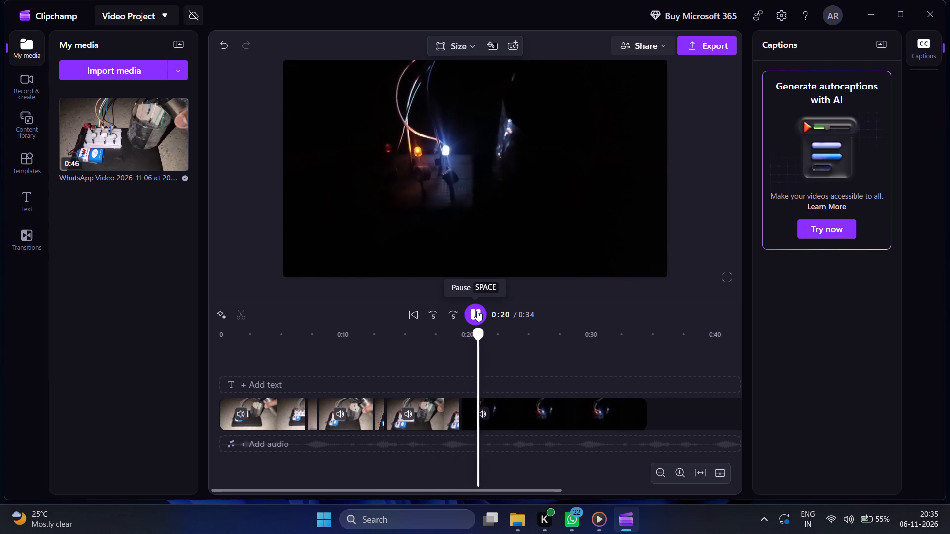
left_click(477, 311)
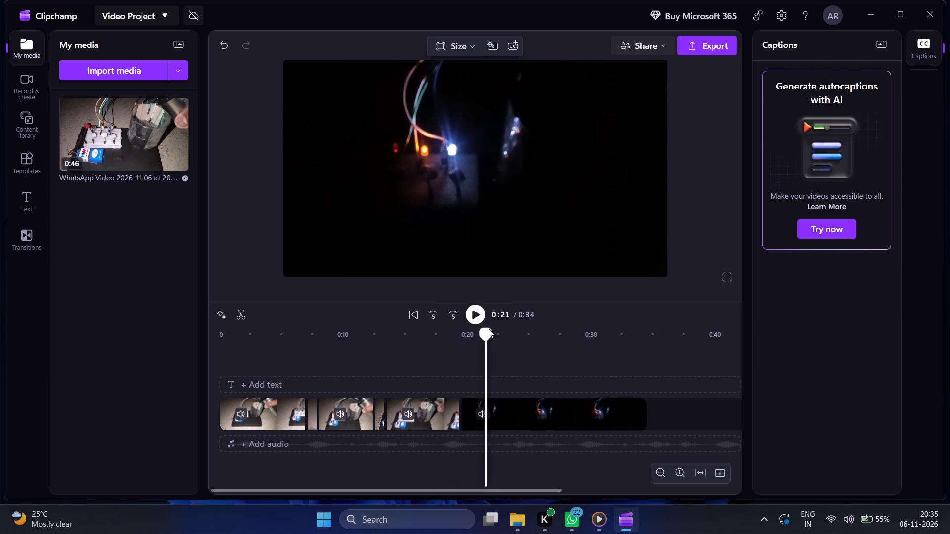
left_click_drag(485, 330, 472, 332)
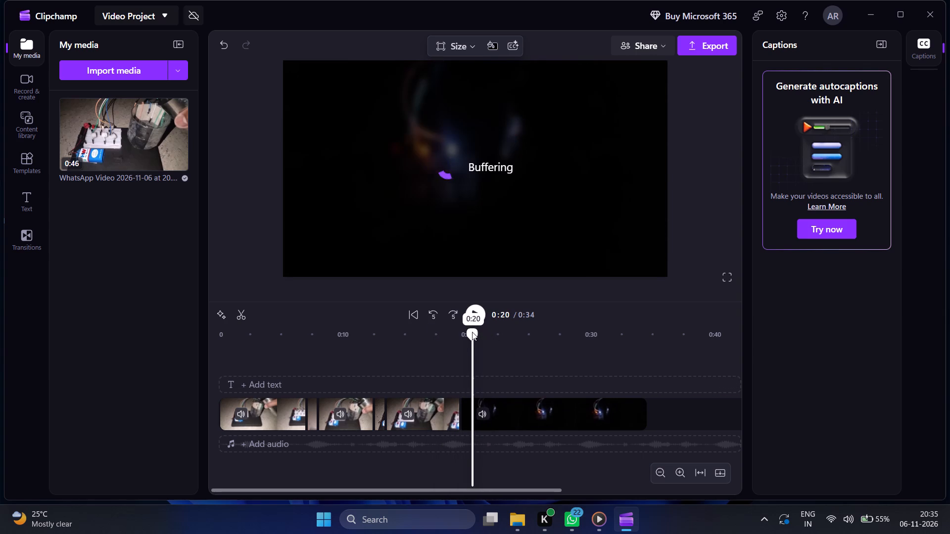
left_click_drag(472, 332, 469, 332)
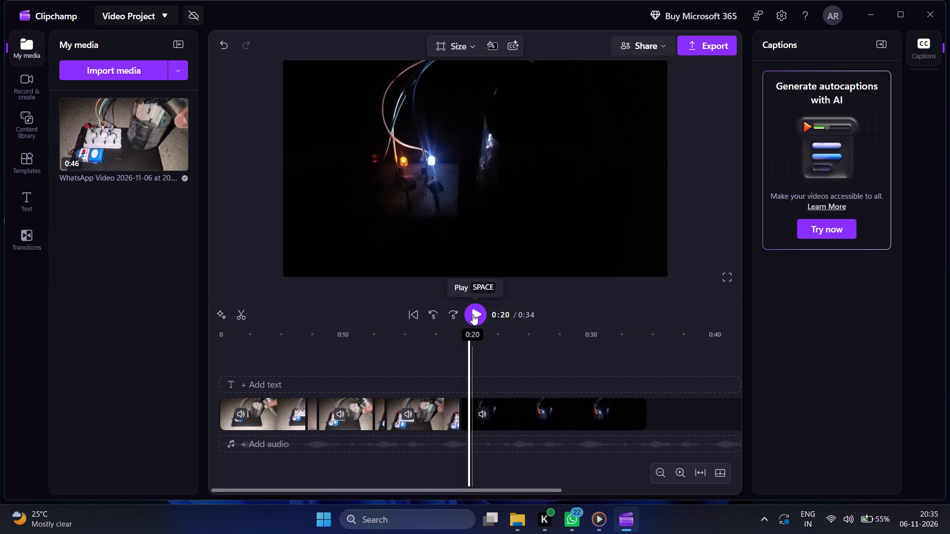
left_click(237, 313)
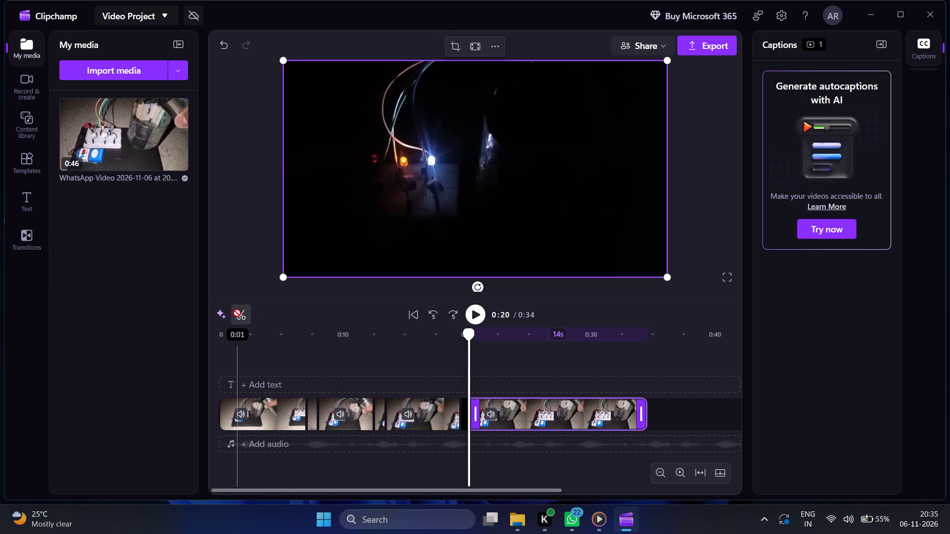
Play on through the dark LED scene and split the last clip at about 0:33, where the LEDs are seen close up.
left_click(476, 317)
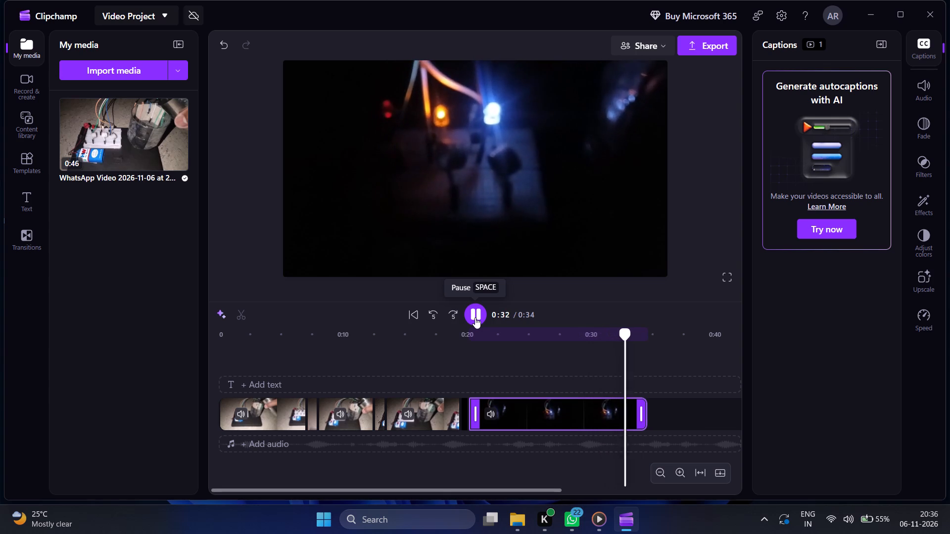
left_click(475, 317)
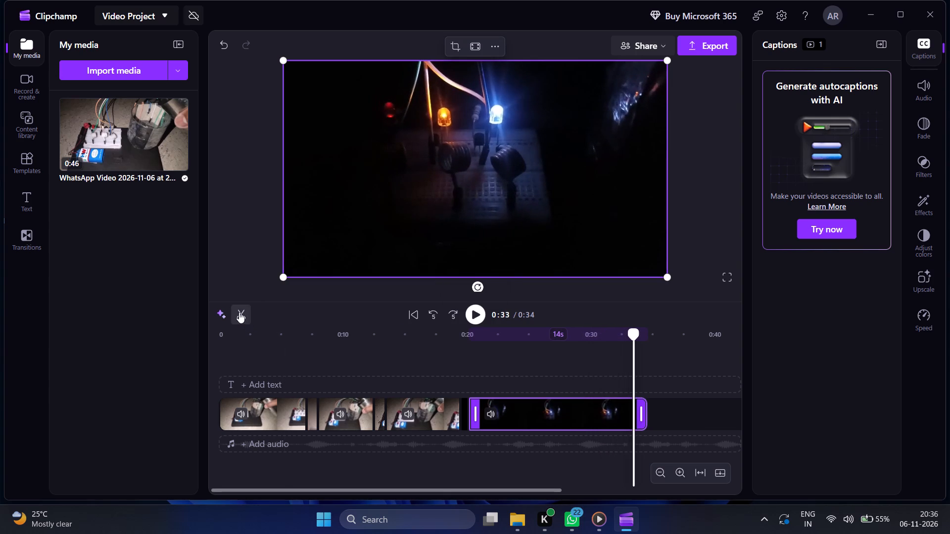
left_click(239, 312)
Delete the 13-second dark segment between about 0:20 and 0:33 and close the gap it leaves.
left_click(534, 420)
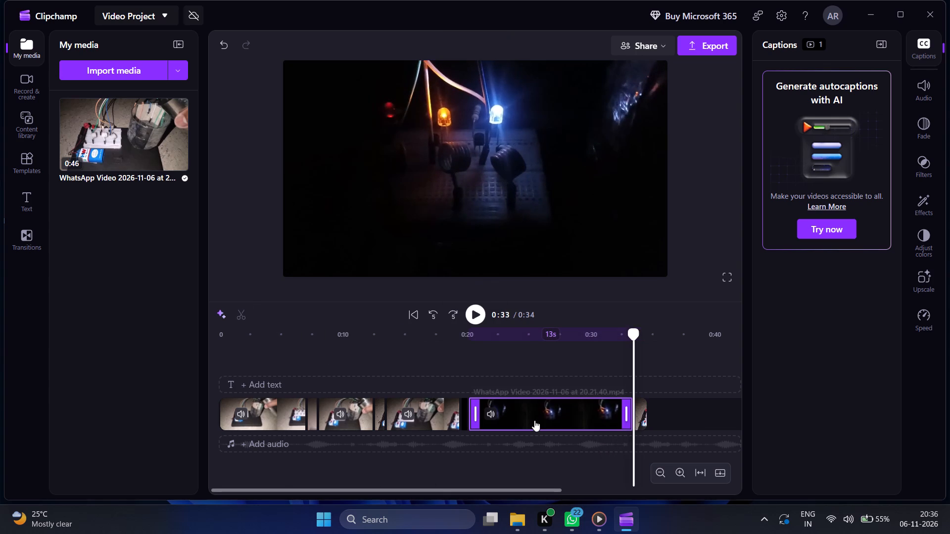
key("Delete")
left_click(549, 408)
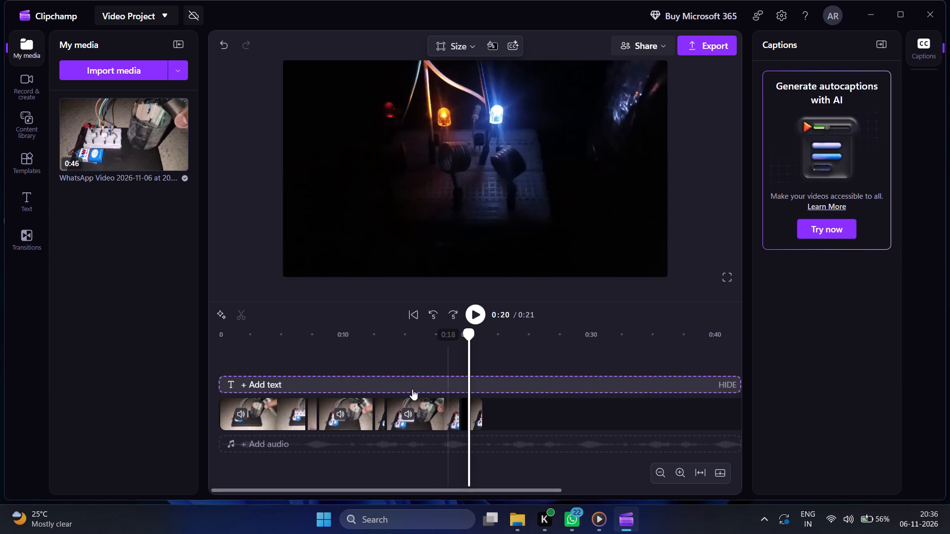
Check the final frame, then delete the short dark segment between about 0:19 and 0:20 and close its gap.
left_click_drag(470, 334, 528, 345)
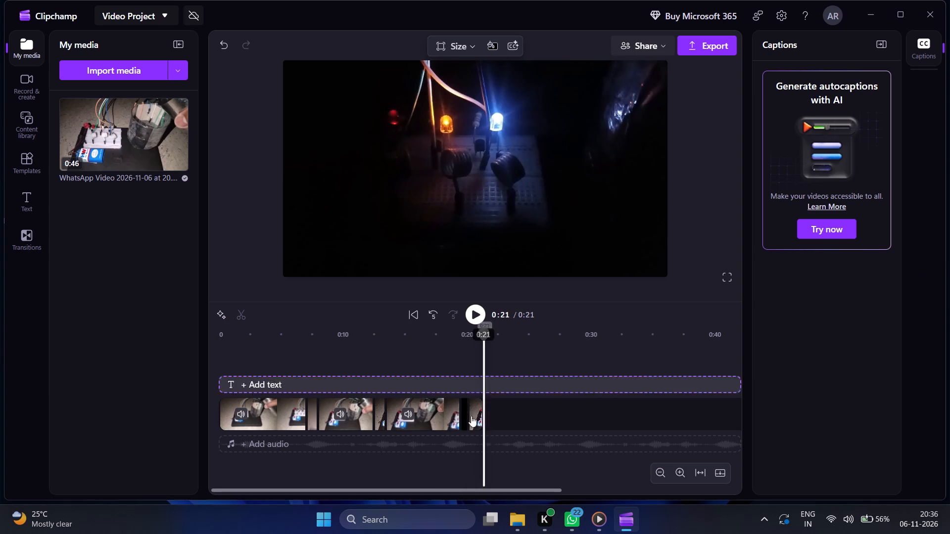
left_click(466, 419)
key("Delete")
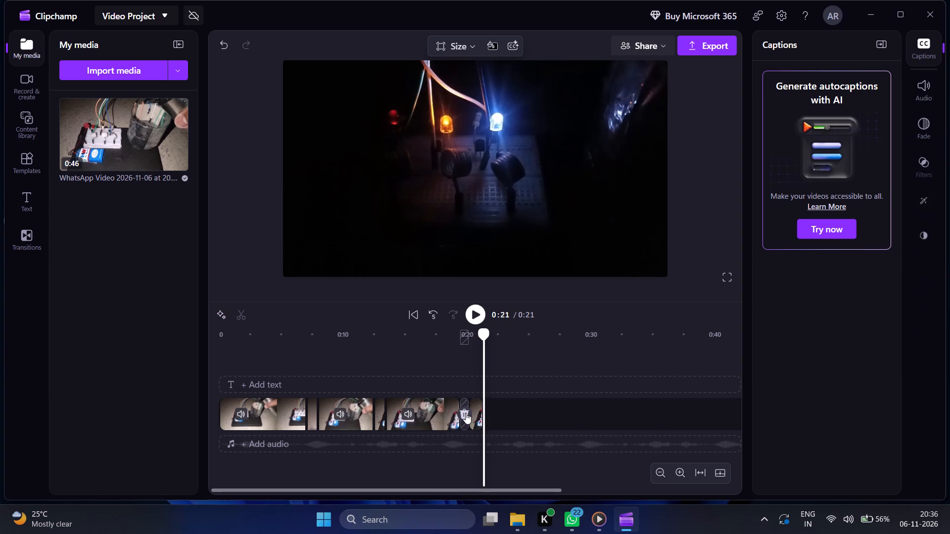
left_click(466, 414)
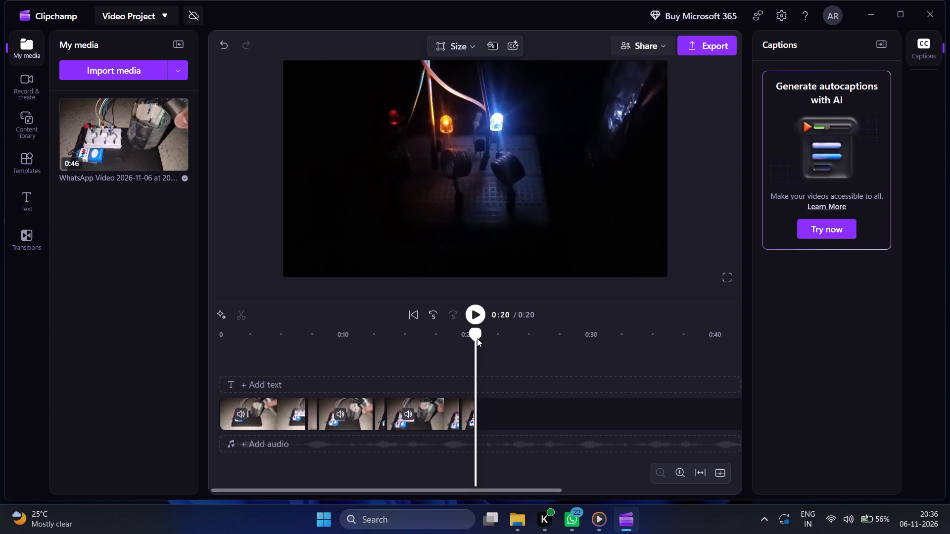
Replay the whole edited video from the start to check the cuts.
left_click_drag(477, 336, 154, 335)
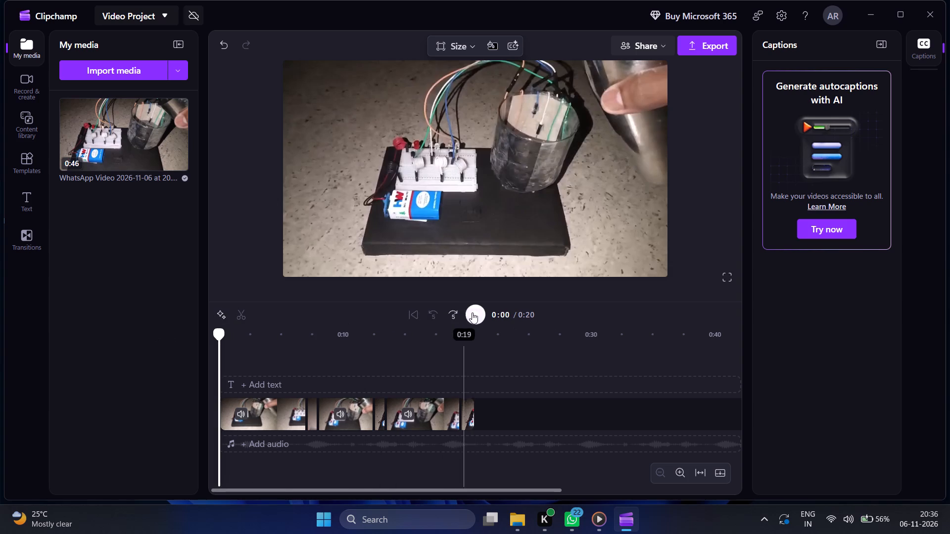
left_click(472, 312)
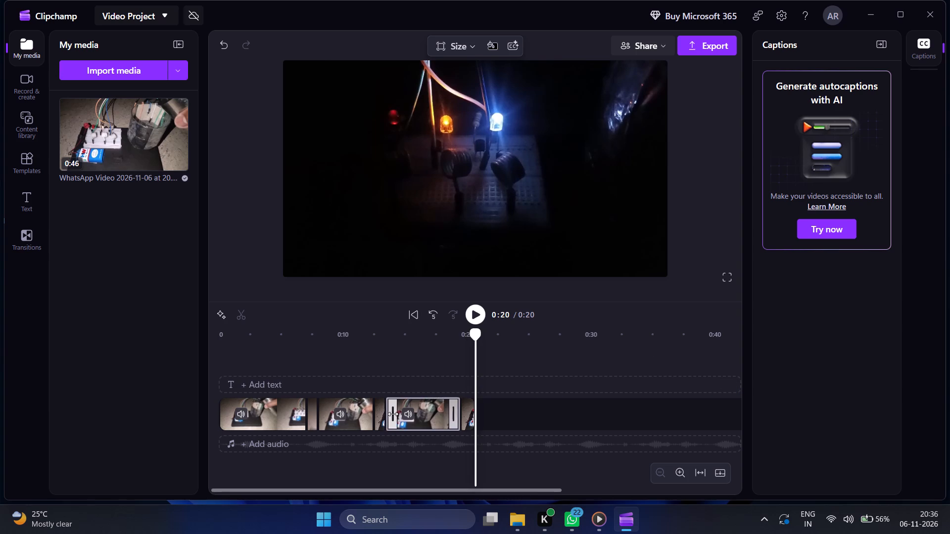
Mute the audio of the three long clips on the timeline.
left_click(410, 415)
left_click(340, 414)
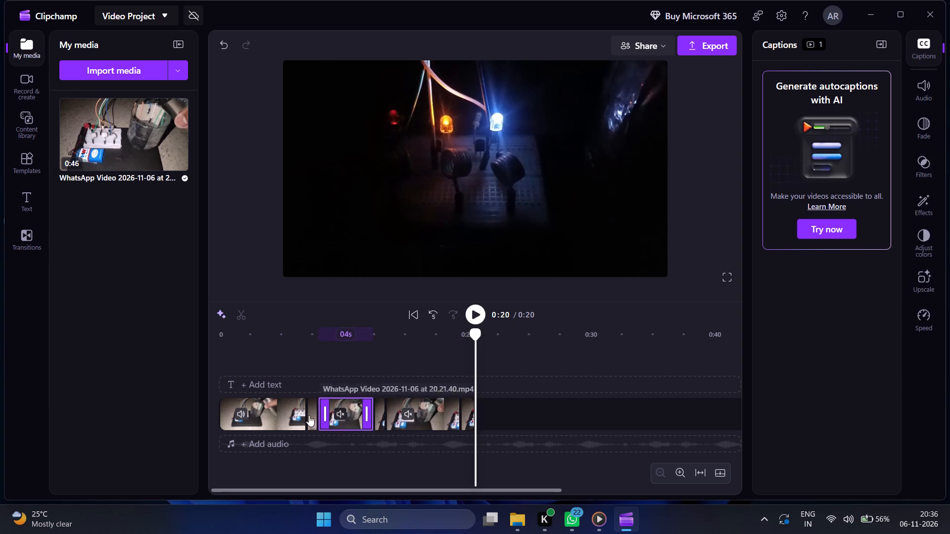
left_click(241, 414)
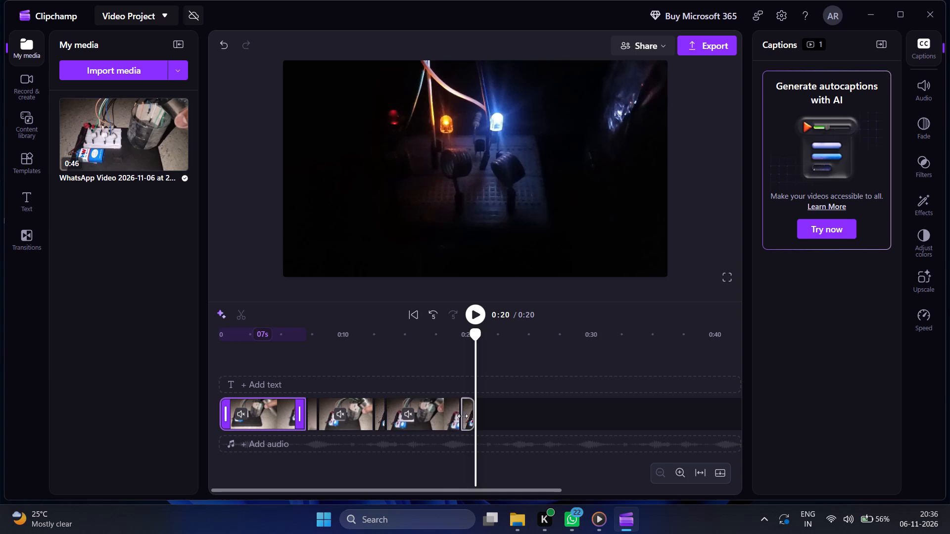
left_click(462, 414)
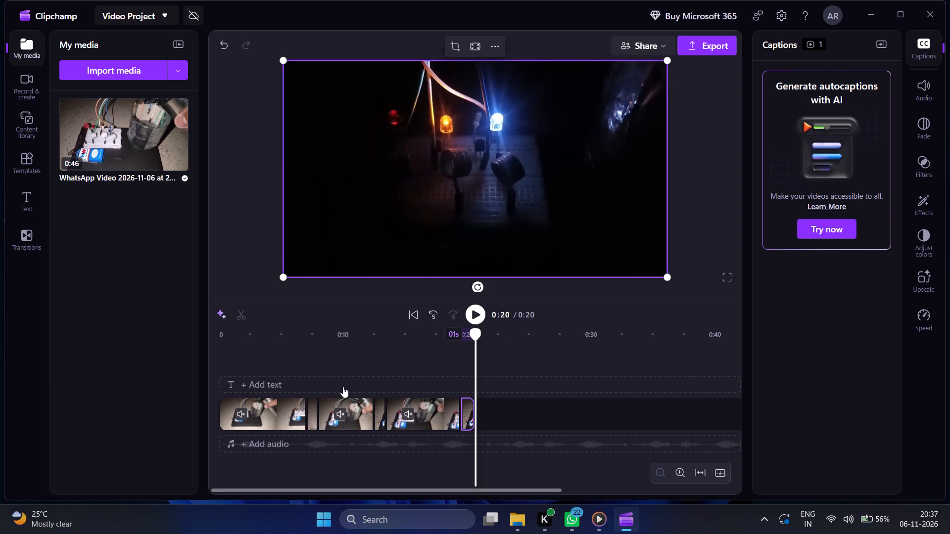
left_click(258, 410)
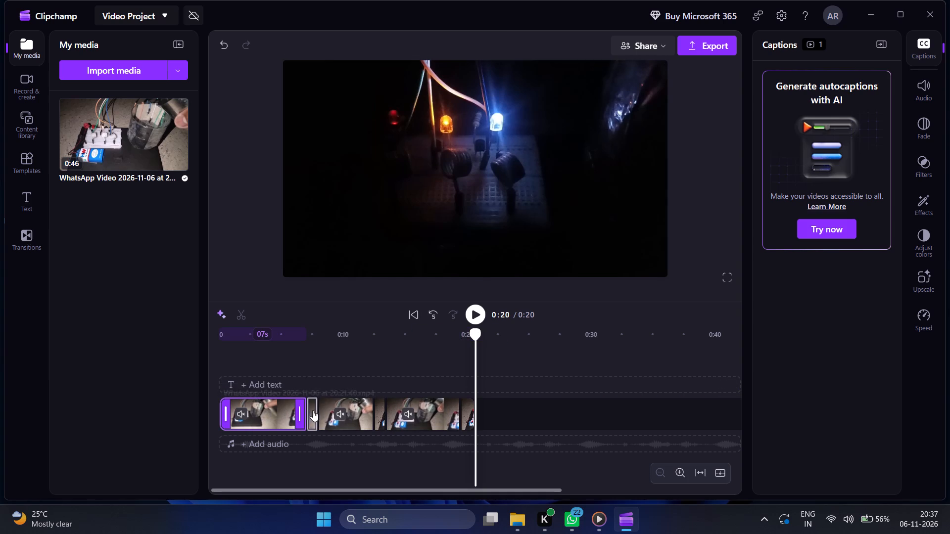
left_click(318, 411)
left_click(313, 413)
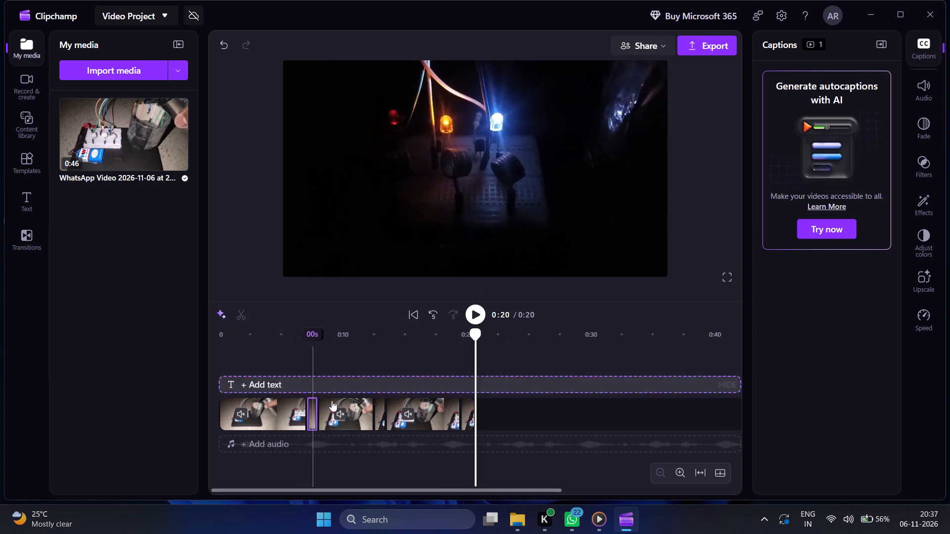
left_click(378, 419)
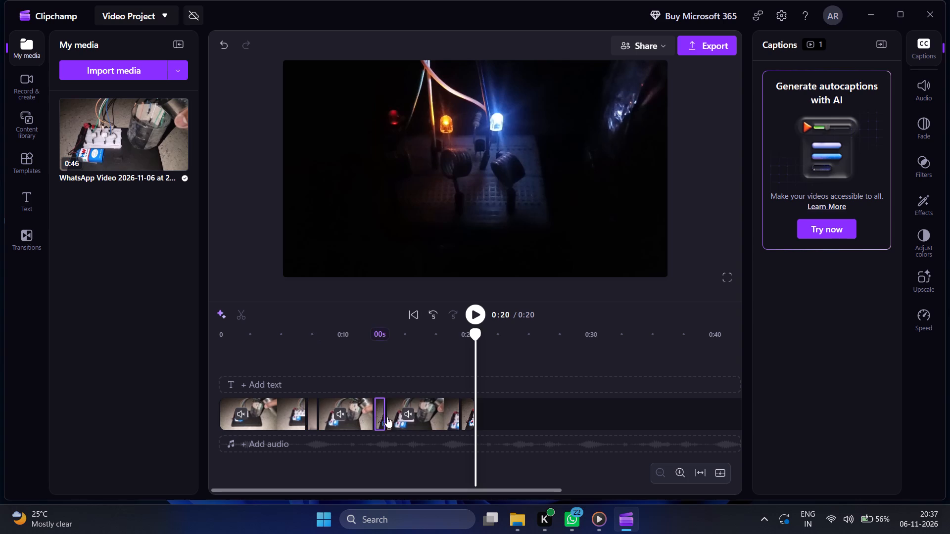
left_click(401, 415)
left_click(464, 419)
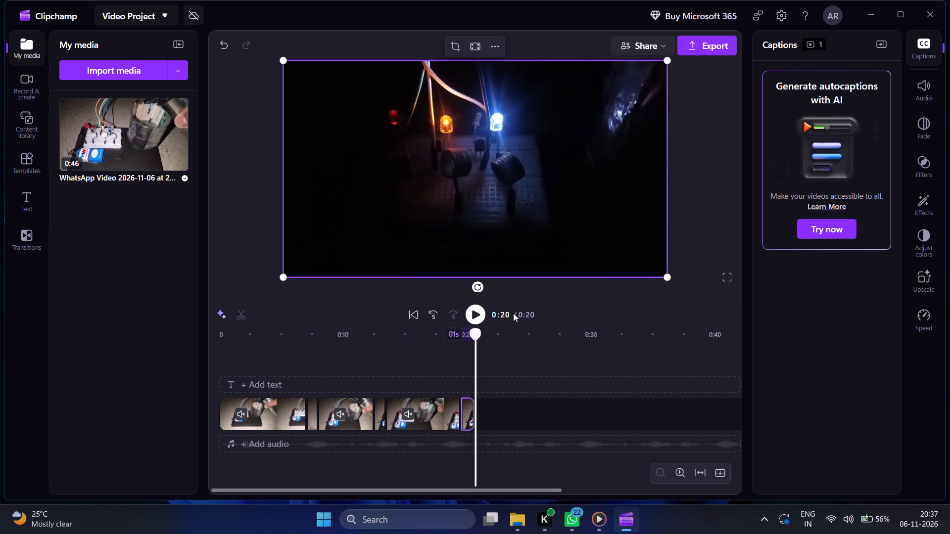
Export the video in 1080p with the file name "water level indicator" and dismiss the satisfaction survey.
left_click(718, 45)
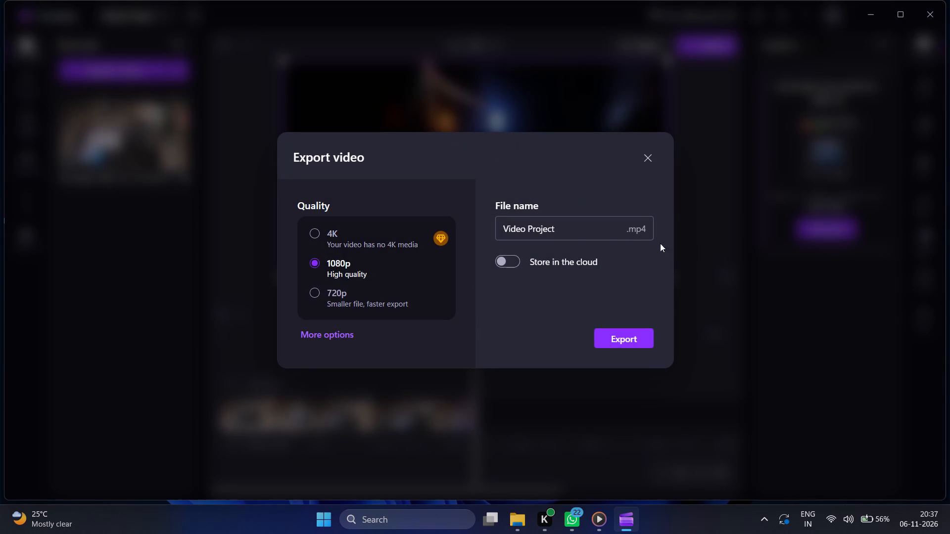
left_click(561, 230)
key("BackSpace")
key("BackSpace")
key("BackSpace")
key("BackSpace")
key("BackSpace")
key("BackSpace")
key("BackSpace")
key("BackSpace")
key("BackSpace")
key("BackSpace")
key("BackSpace")
key("BackSpace")
key("BackSpace")
key("BackSpace")
key("BackSpace")
key("BackSpace")
key("BackSpace")
key("BackSpace")
key("BackSpace")
key("BackSpace")
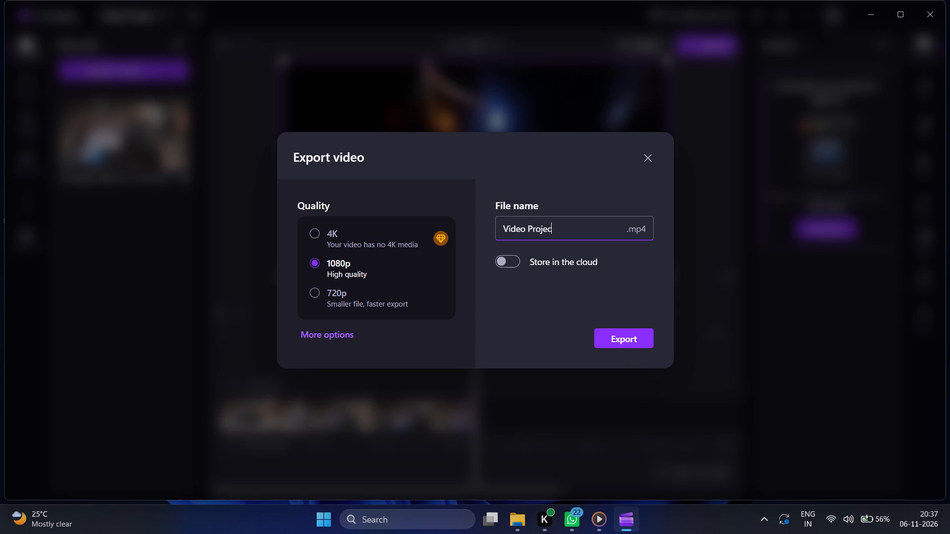
type("water level indicator")
key("Return")
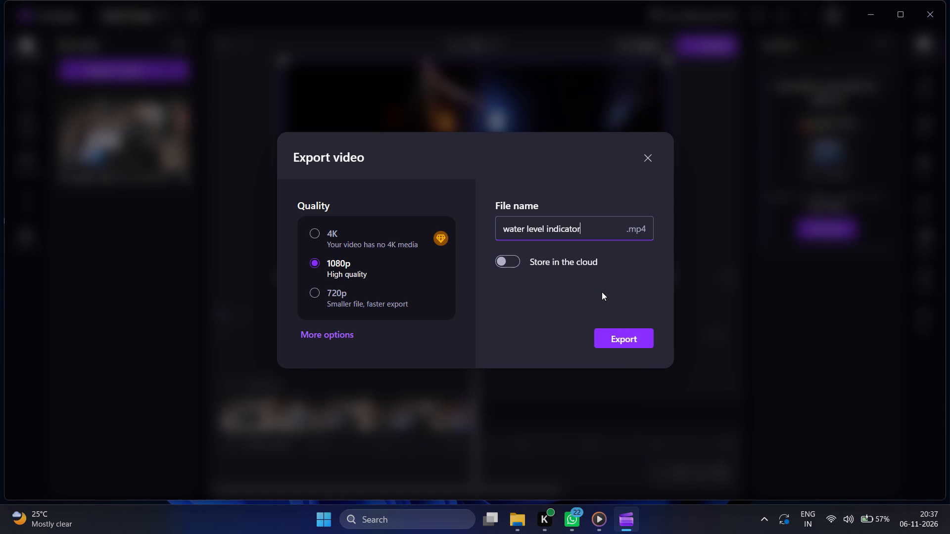
left_click(620, 335)
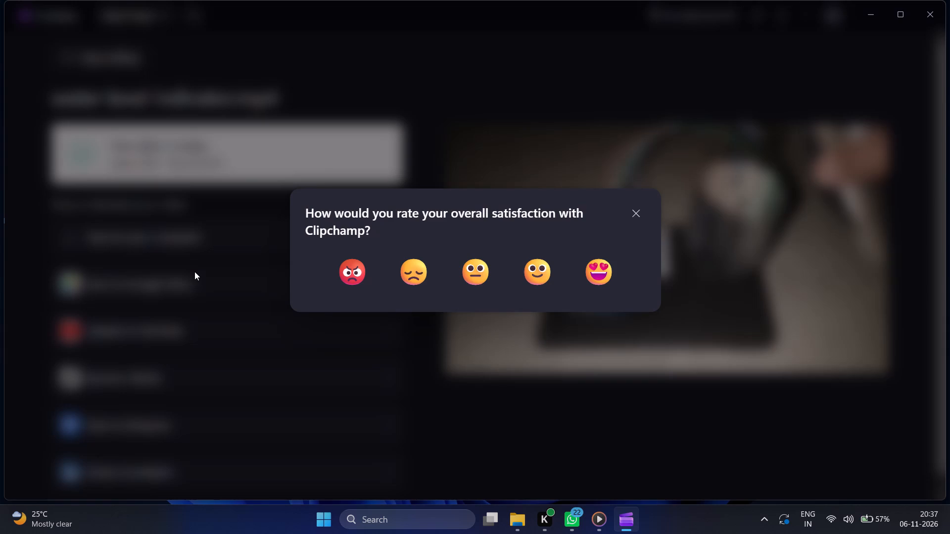
left_click(631, 215)
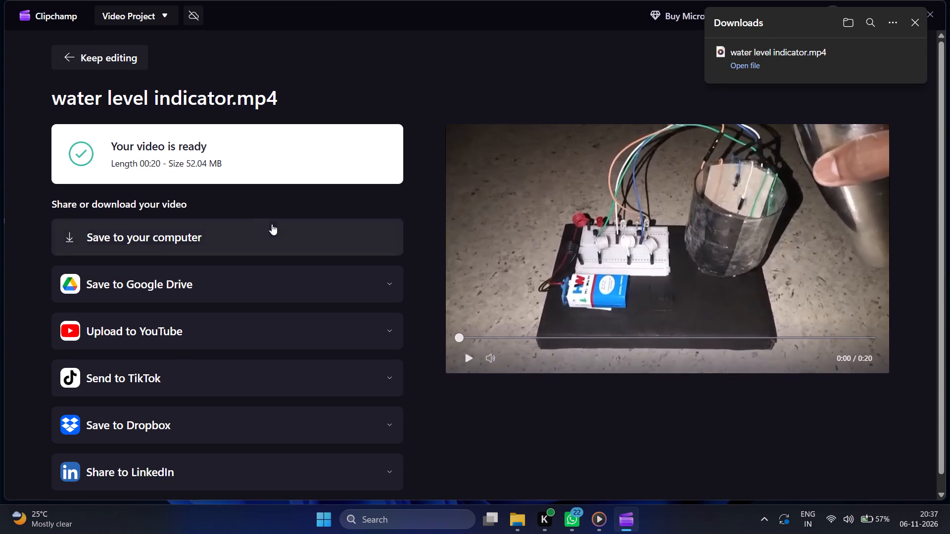
Leave the finished export page open and bring up the Windows app launcher.
left_click(321, 521)
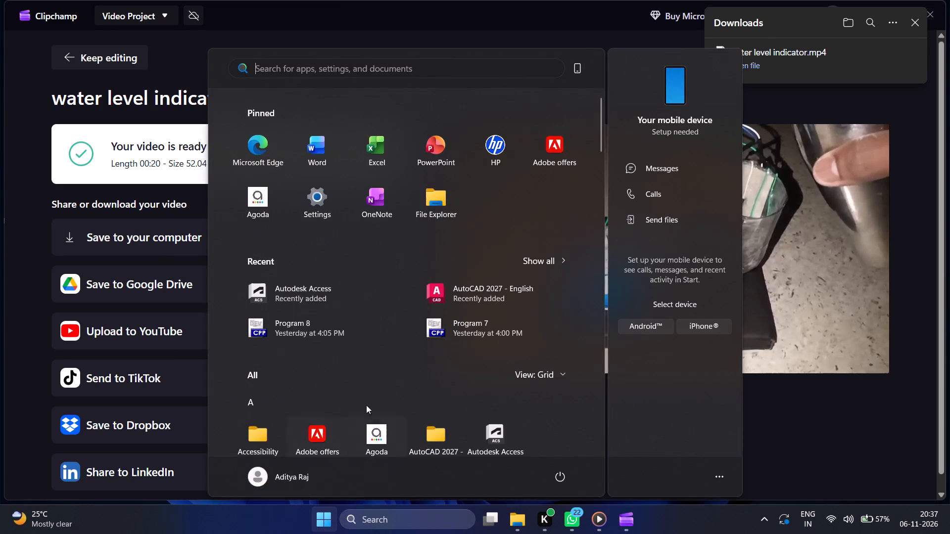